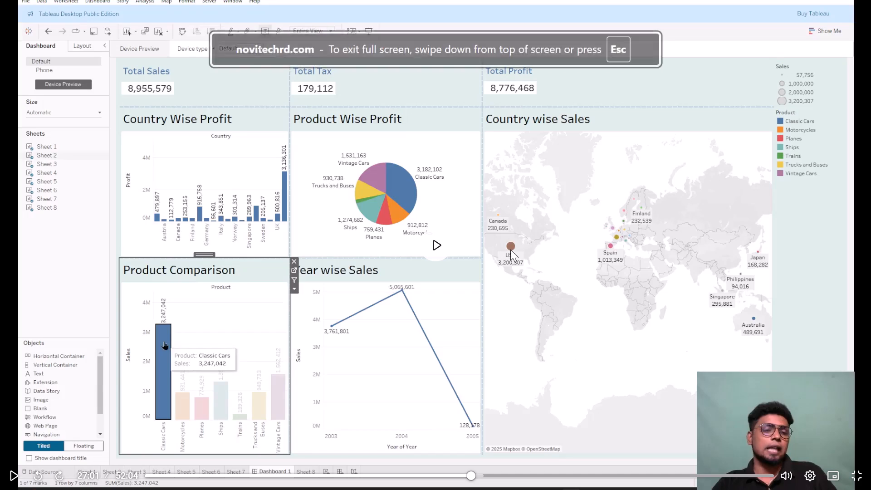
# Watch the tutorial video's part on opening dashboard actions and adding a filter action.
pyautogui.press('space')
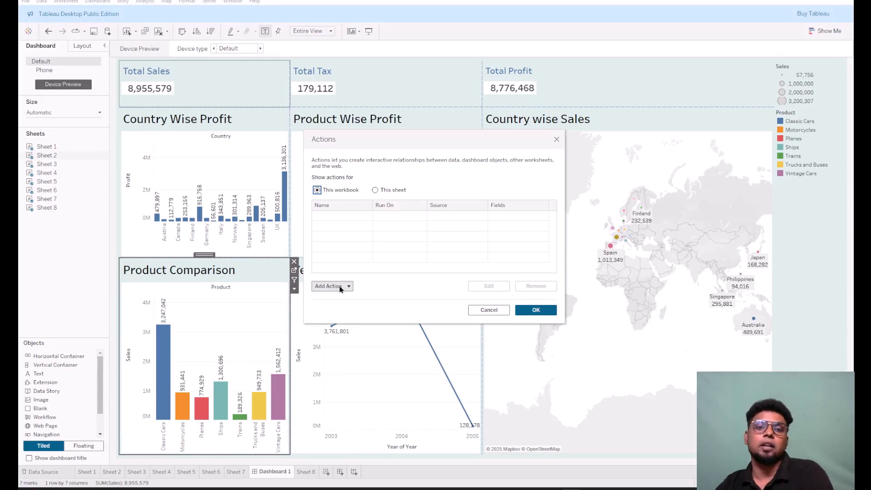
pyautogui.press('Right')
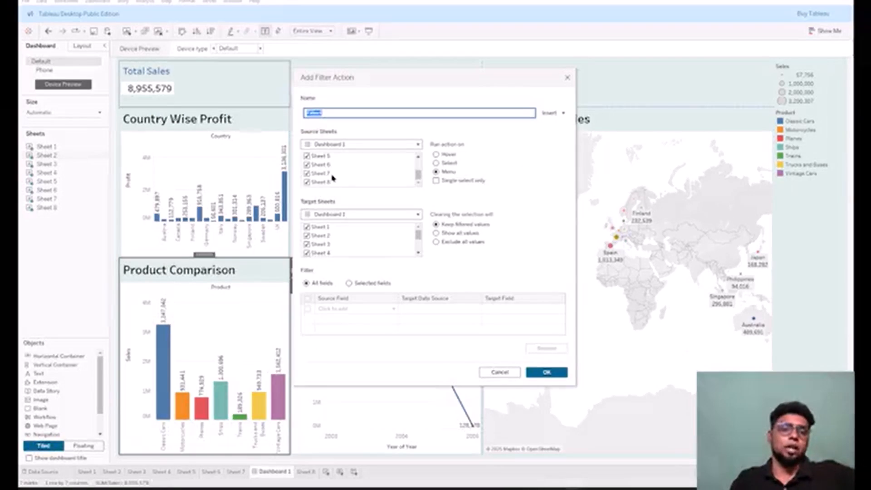
pyautogui.press('space')
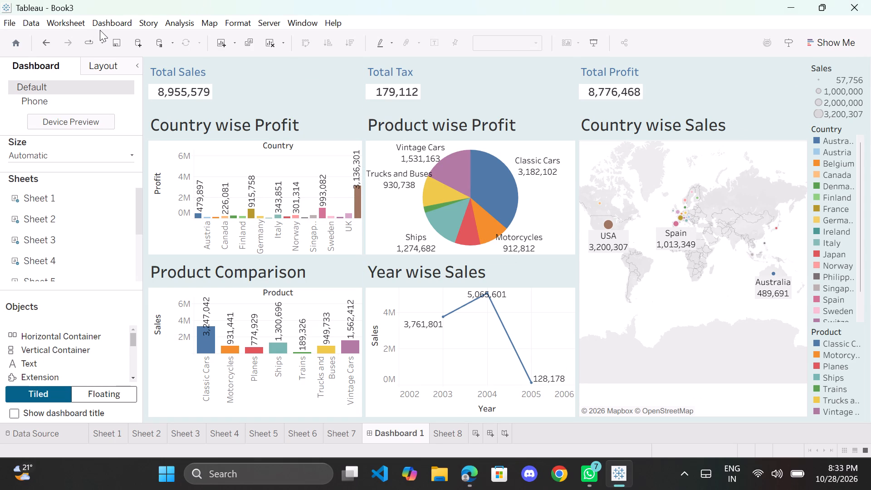
# In Tableau, start a new filter action for the dashboard, checking the tutorial video for the action type.
pyautogui.click(104, 21)
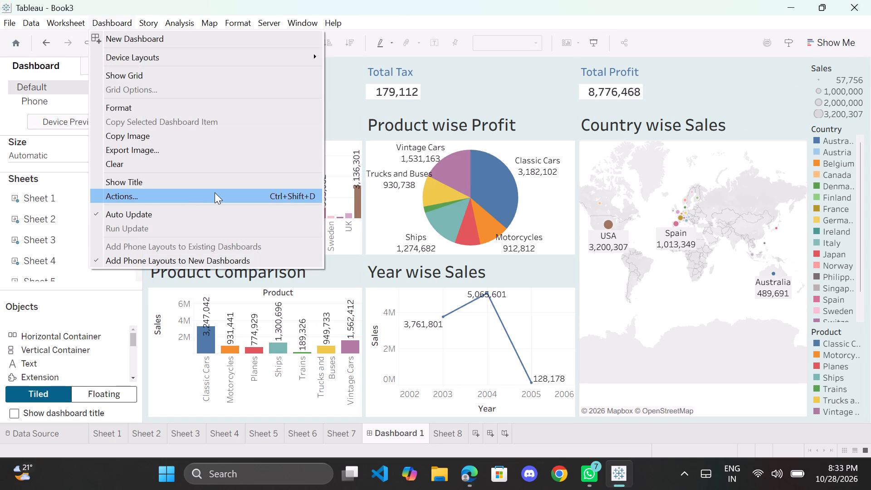
pyautogui.click(215, 192)
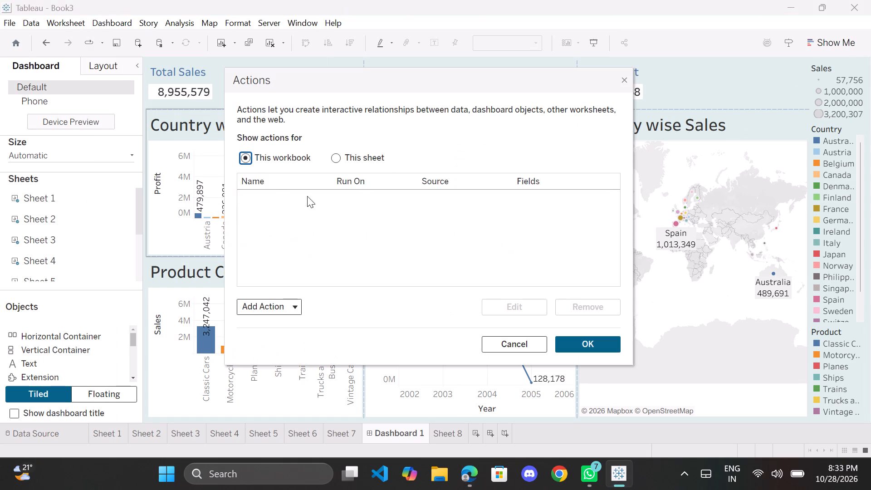
pyautogui.click(296, 305)
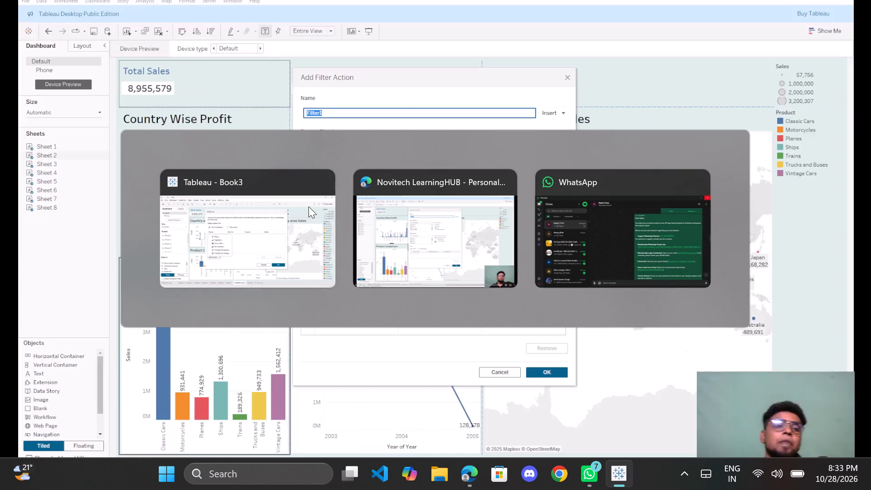
pyautogui.press('space')
pyautogui.press('Left')
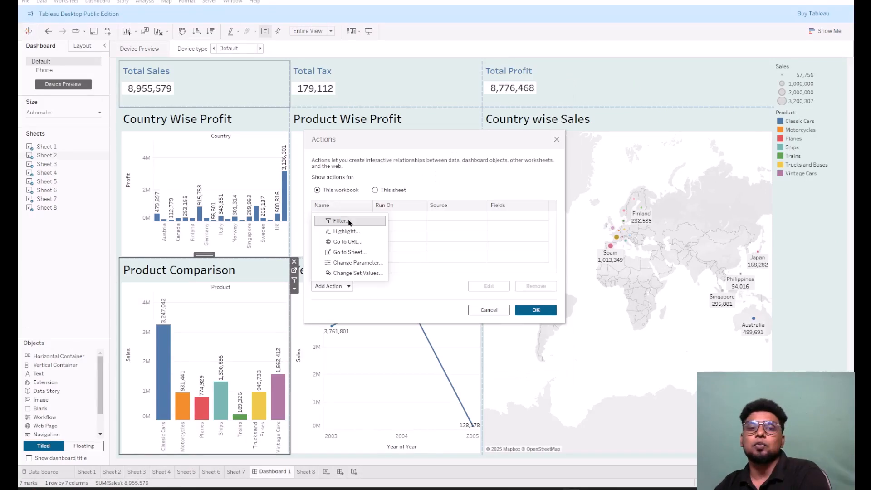
pyautogui.press('space')
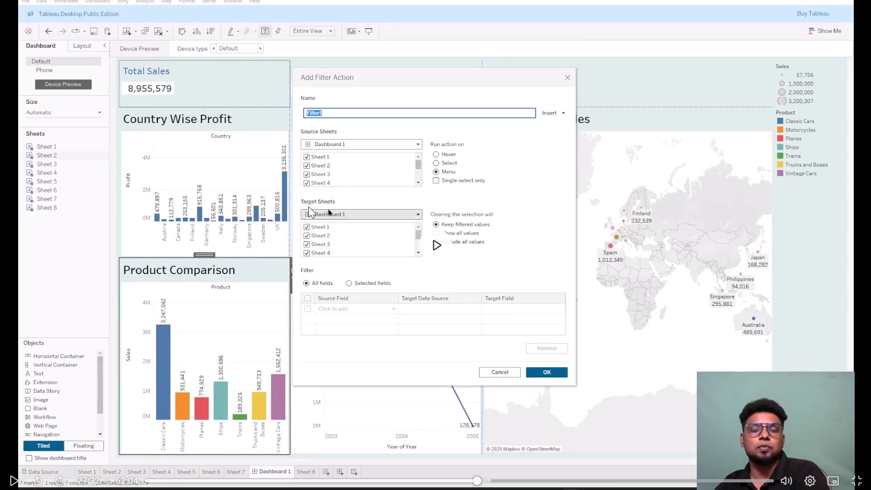
pyautogui.click(273, 206)
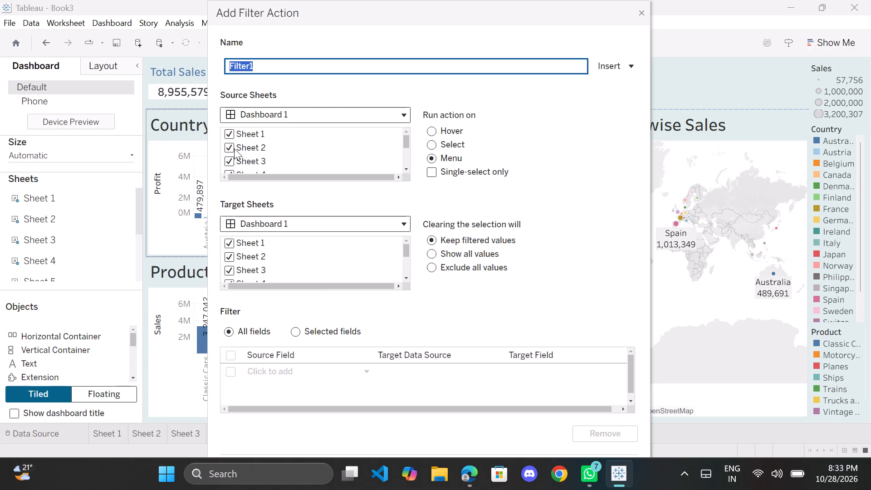
# Exclude Sheets 2 through 8 from the filter action's source sheets, keeping only Sheet 1.
pyautogui.scroll(-1, 238, 137)
pyautogui.scroll(1, 238, 137)
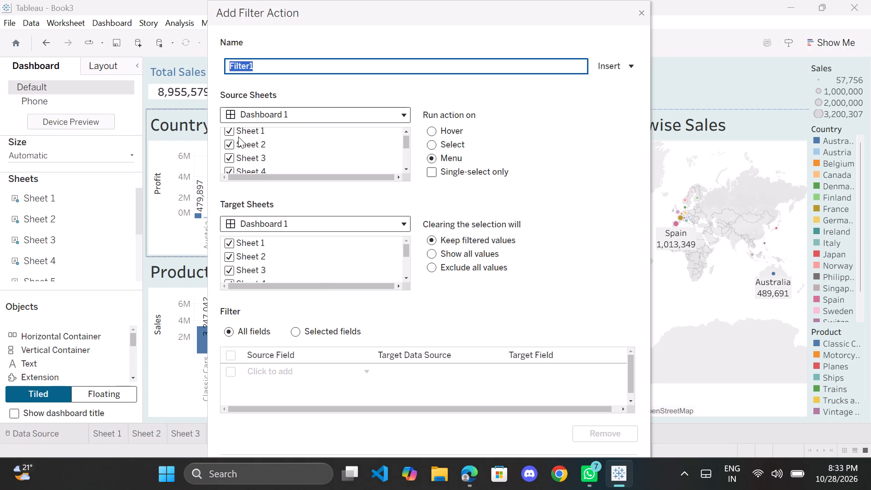
pyautogui.scroll(2, 238, 137)
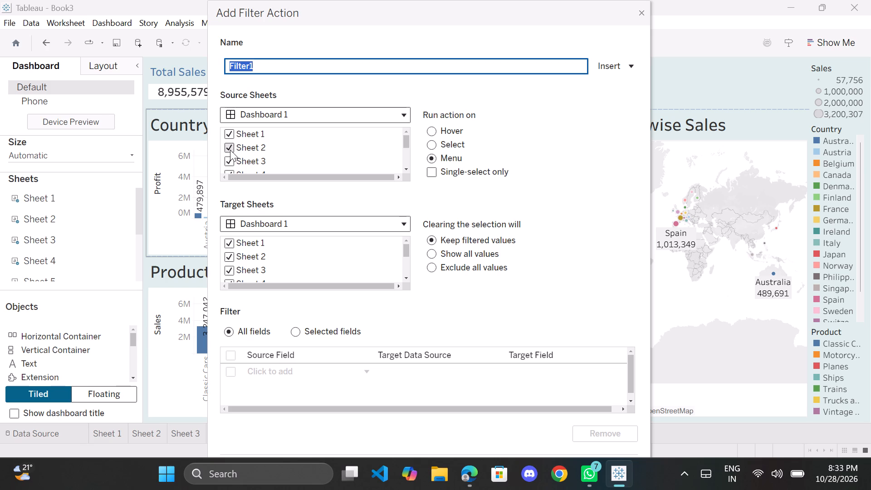
pyautogui.click(230, 150)
pyautogui.click(229, 165)
pyautogui.scroll(-1, 229, 165)
pyautogui.click(228, 166)
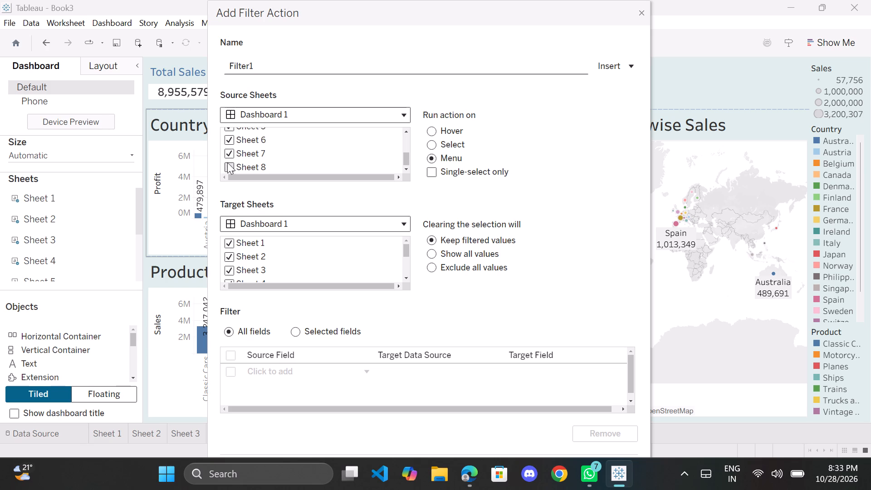
pyautogui.click(230, 154)
pyautogui.click(230, 140)
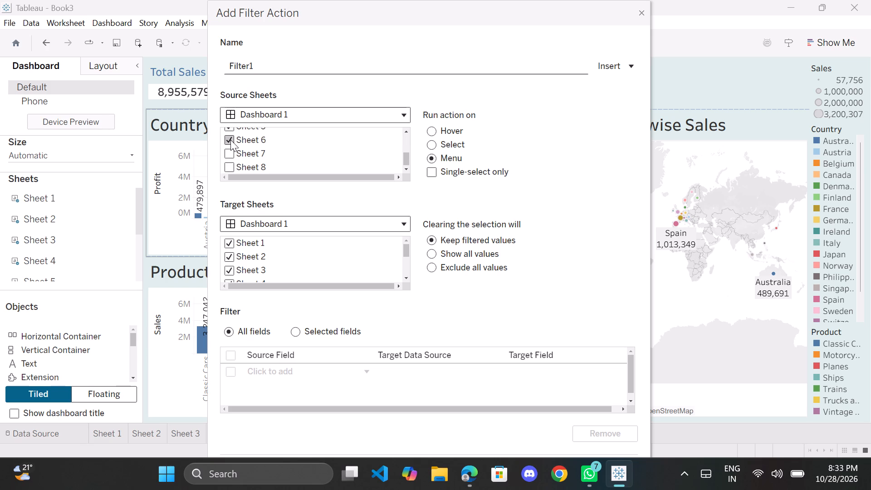
pyautogui.scroll(1, 230, 140)
pyautogui.click(230, 142)
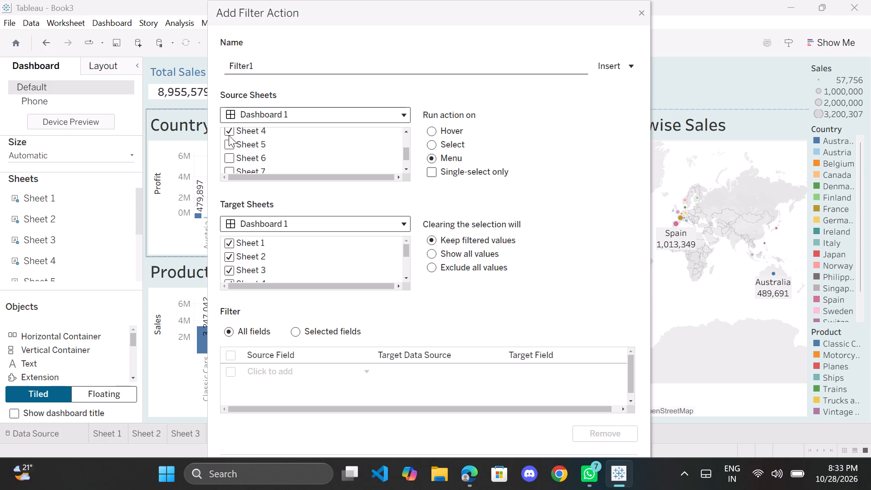
pyautogui.click(228, 133)
pyautogui.scroll(1, 228, 133)
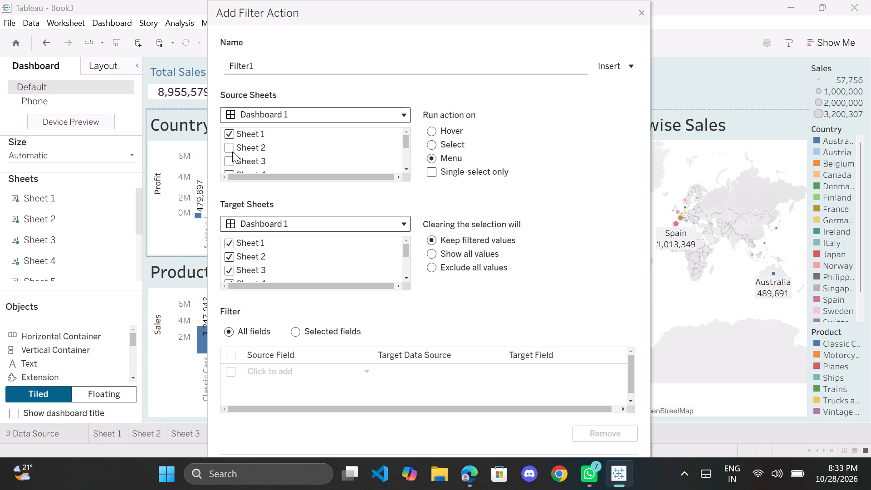
pyautogui.scroll(-4, 232, 152)
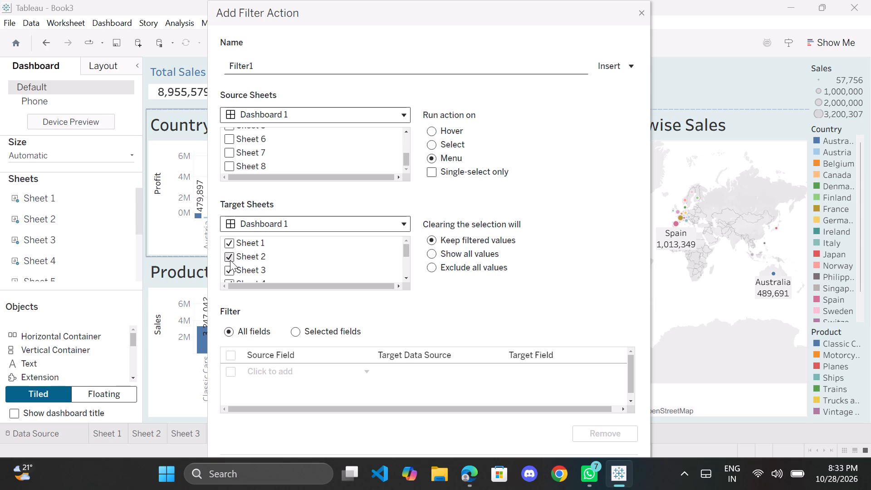
# Exclude Sheet 1 from the filter action's target sheets.
pyautogui.scroll(-3, 230, 260)
pyautogui.scroll(2, 230, 260)
pyautogui.scroll(2, 342, 265)
pyautogui.click(234, 244)
pyautogui.scroll(-3, 290, 252)
pyautogui.scroll(1, 290, 252)
pyautogui.scroll(-2, 290, 252)
pyautogui.scroll(3, 290, 252)
# Watch the tutorial video's explanation of source sheets and of how the filter action is triggered.
pyautogui.press('space')
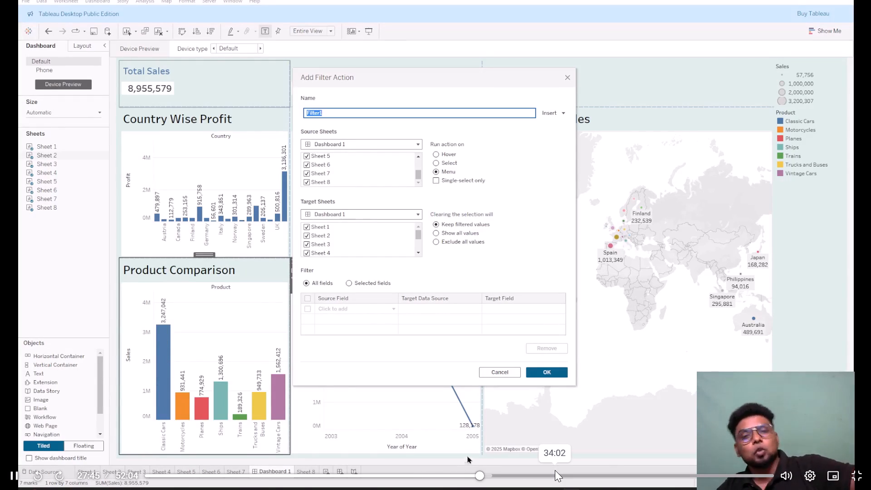
pyautogui.press('Right')
pyautogui.press('Left')
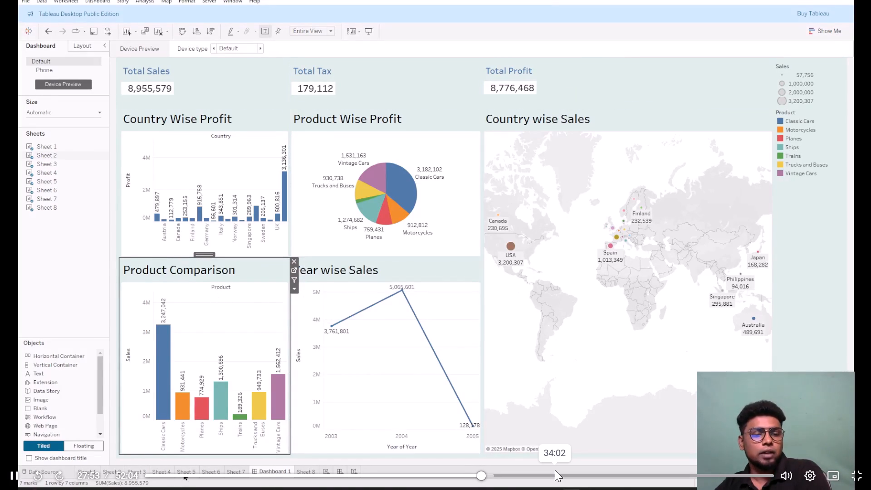
pyautogui.press('Right')
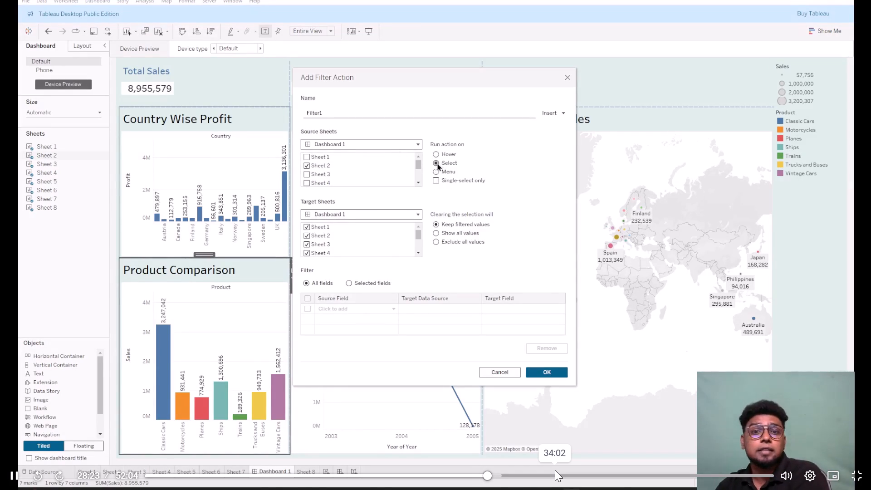
pyautogui.press('space')
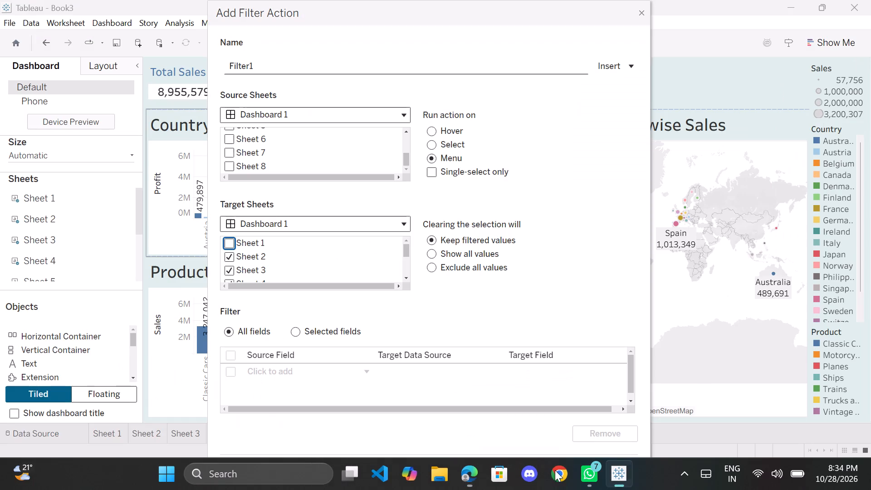
# In Tableau, set the filter action to run on Select.
pyautogui.click(430, 139)
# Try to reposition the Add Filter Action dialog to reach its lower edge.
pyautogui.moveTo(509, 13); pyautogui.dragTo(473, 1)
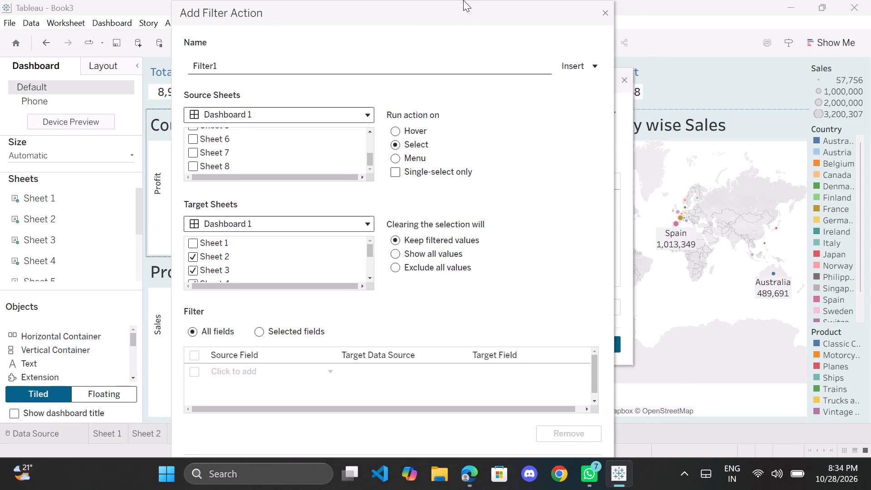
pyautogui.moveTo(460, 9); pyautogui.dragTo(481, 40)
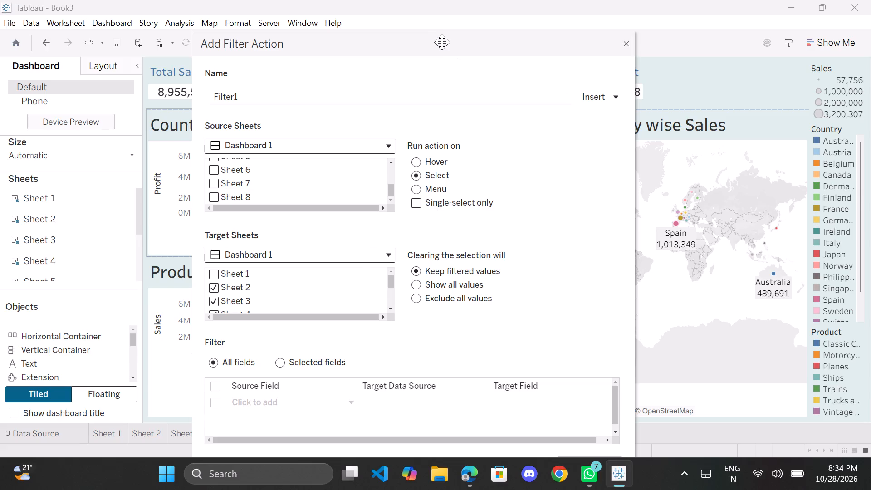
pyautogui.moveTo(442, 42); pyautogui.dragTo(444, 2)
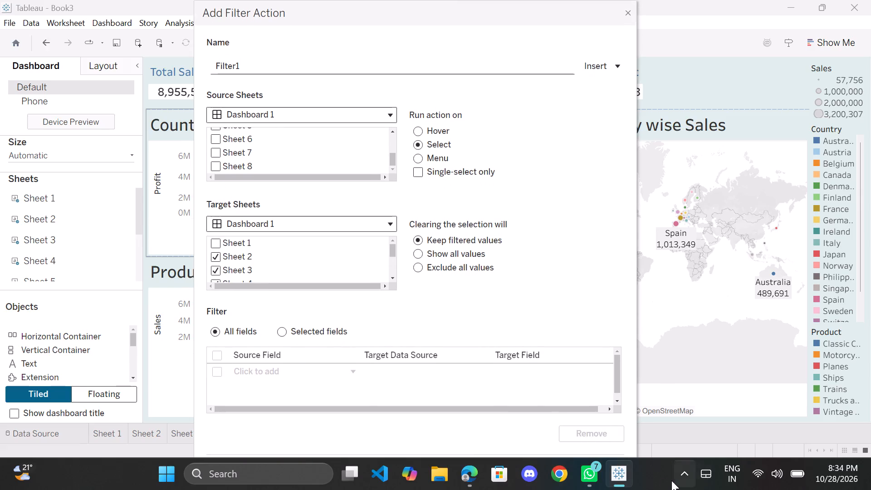
# In the Windows taskbar settings, turn on automatically hiding the taskbar and close Settings.
pyautogui.rightClick(661, 477)
pyautogui.click(696, 463)
pyautogui.scroll(-1, 540, 383)
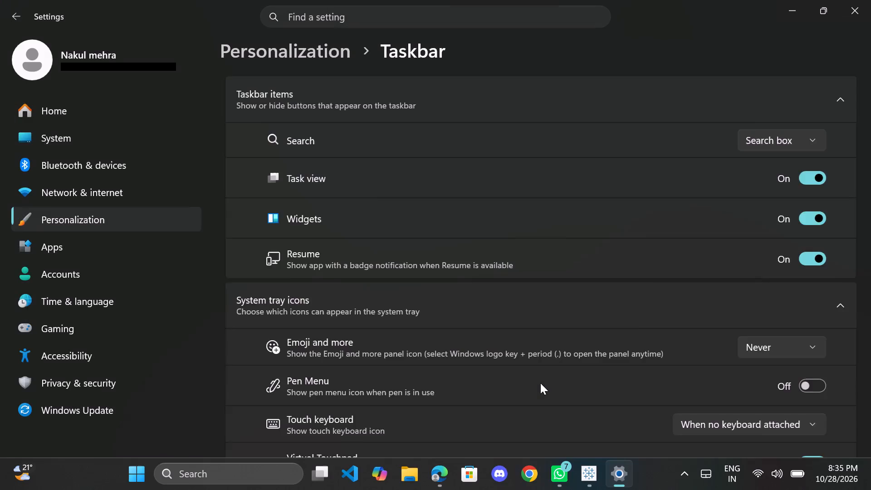
pyautogui.scroll(-5, 540, 383)
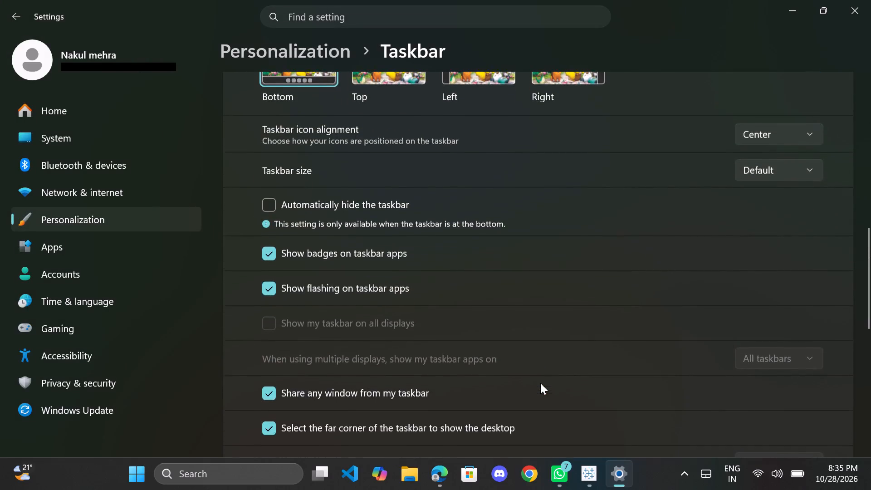
pyautogui.click(369, 199)
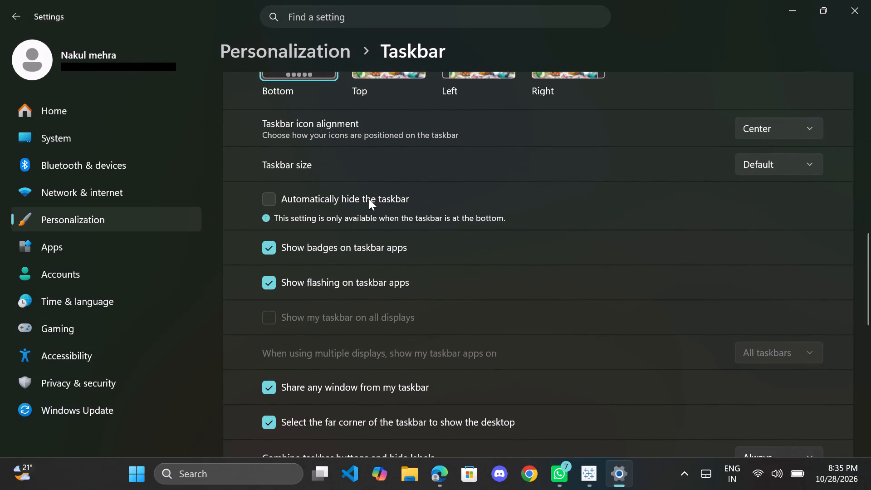
pyautogui.click(851, 11)
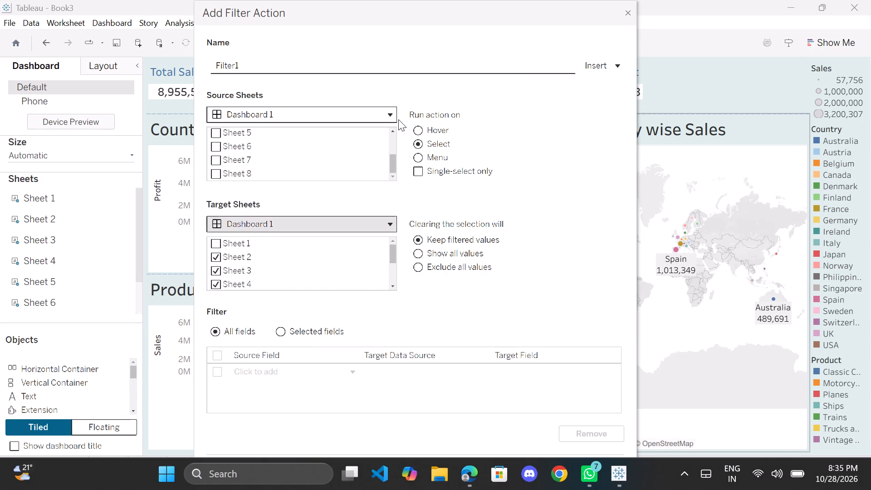
# Return to the Add Filter Action dialog and save the Filter1 action.
pyautogui.scroll(2, 297, 165)
pyautogui.scroll(-5, 297, 165)
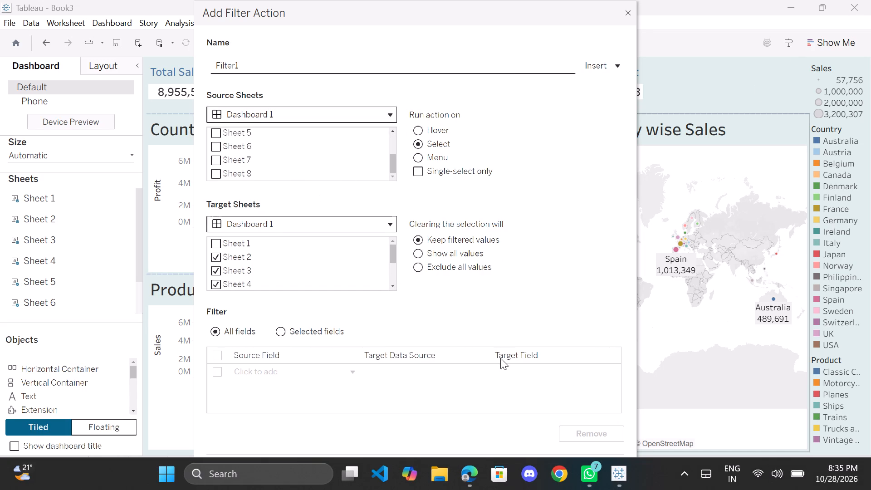
pyautogui.click(508, 412)
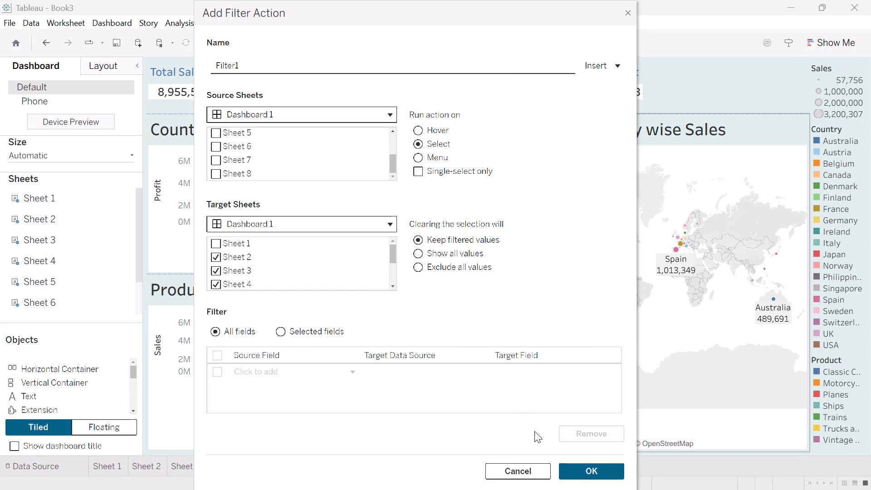
pyautogui.click(582, 478)
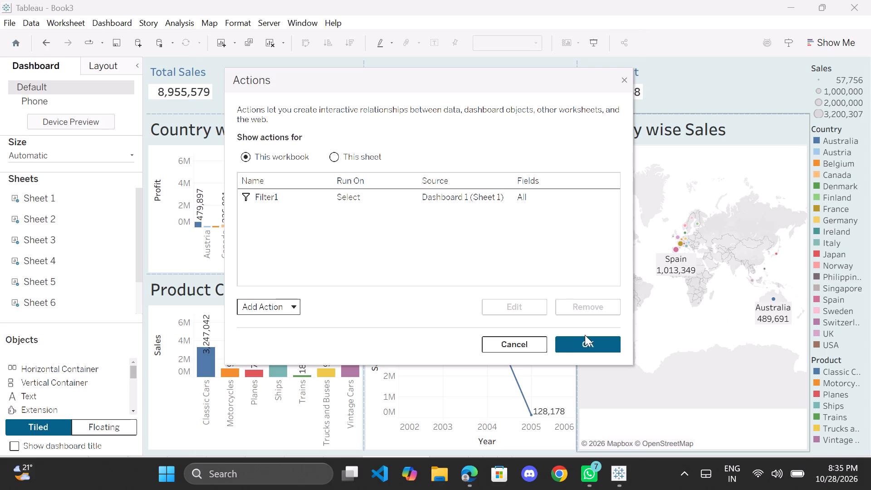
# Add a second filter action that runs on Menu, with all Dashboard 1 sheets as source and target, and apply the actions.
pyautogui.click(245, 308)
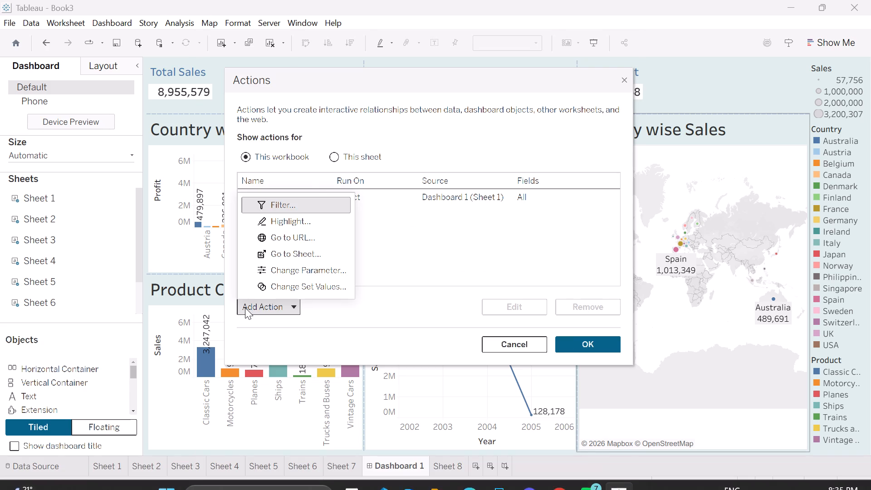
pyautogui.click(289, 211)
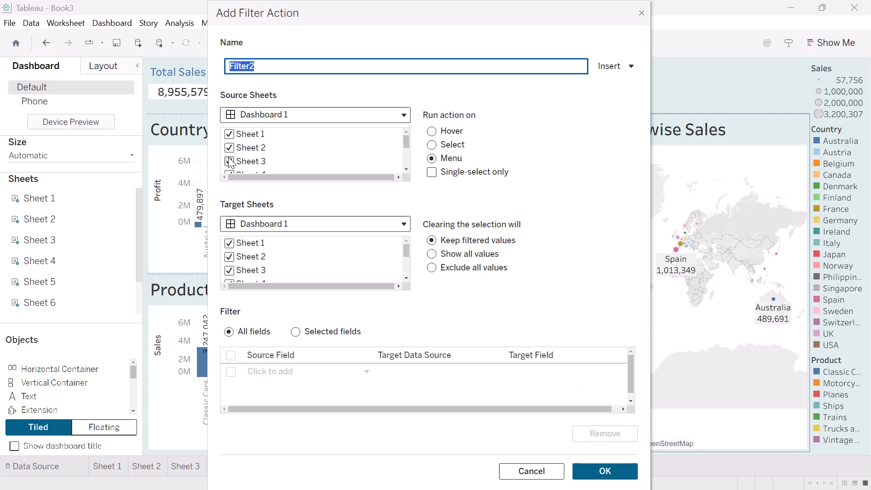
pyautogui.click(229, 157)
pyautogui.scroll(-1, 229, 157)
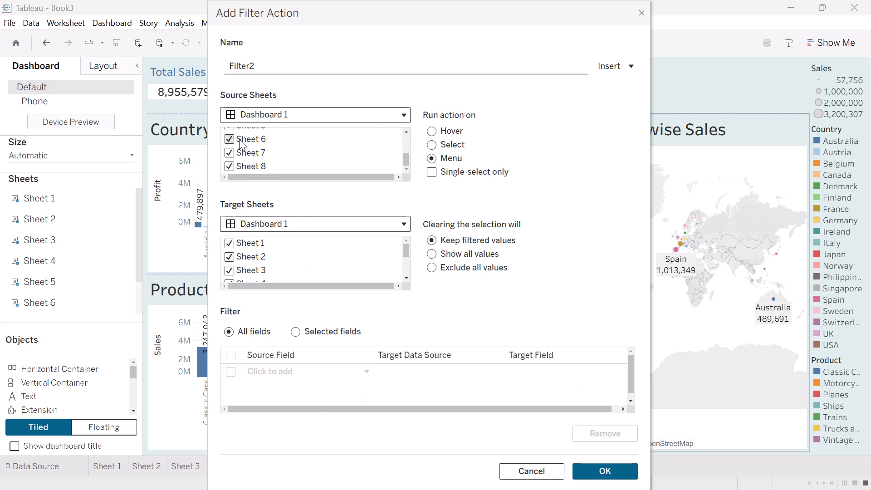
pyautogui.scroll(1, 239, 139)
pyautogui.click(229, 160)
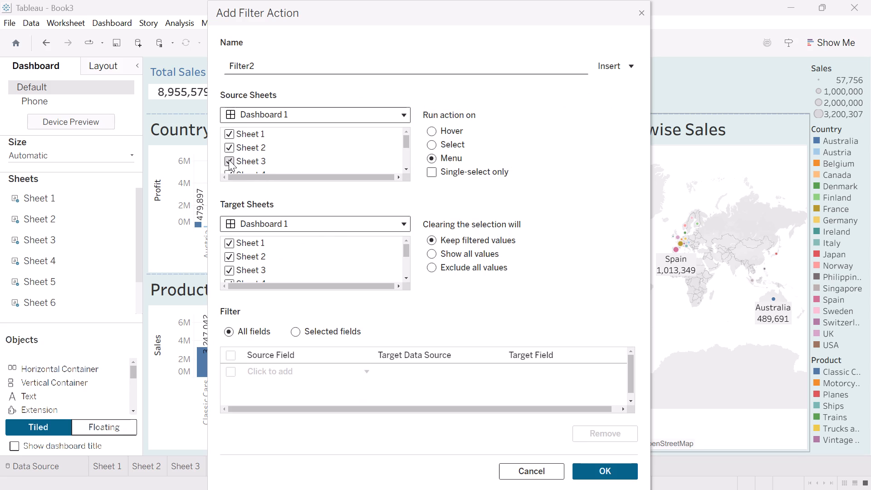
pyautogui.click(598, 465)
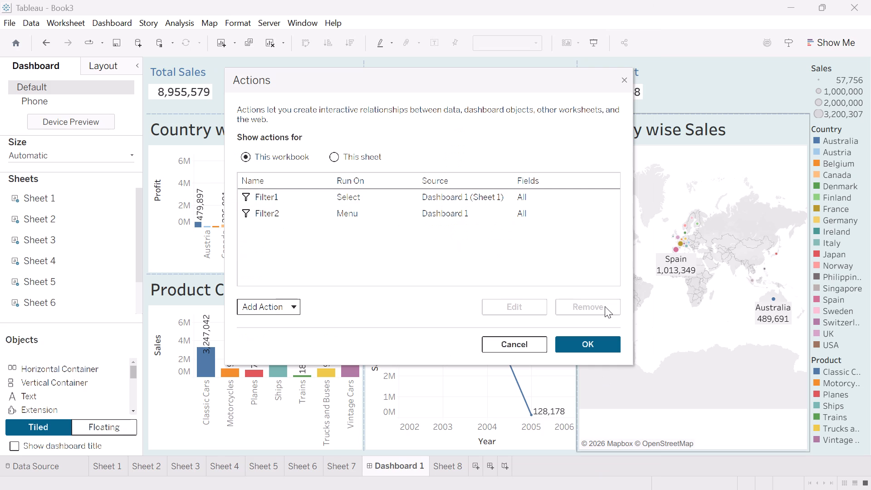
pyautogui.click(591, 346)
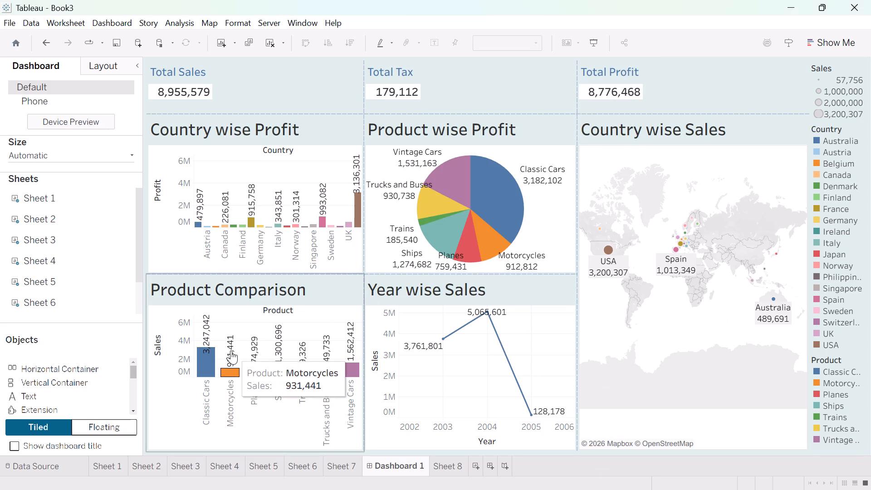
# Test the dashboard's response by selecting marks in the Product Comparison, Country wise Profit and Product wise Profit charts.
pyautogui.click(206, 361)
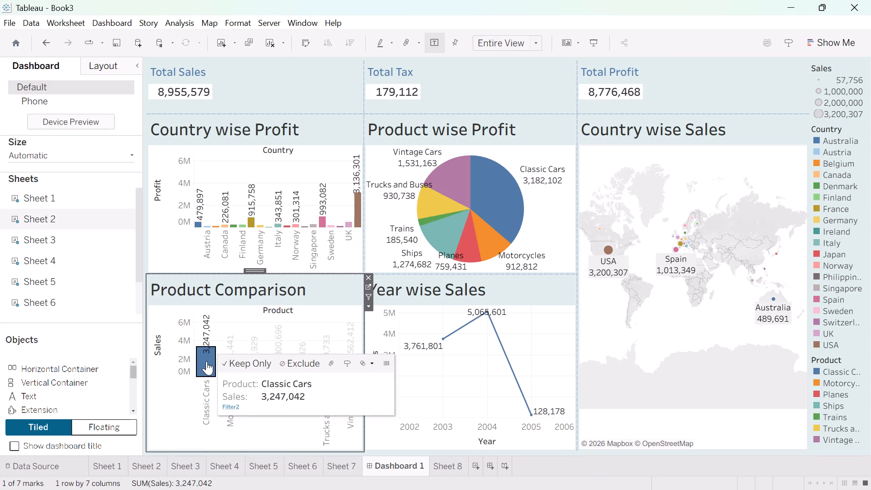
pyautogui.click(252, 221)
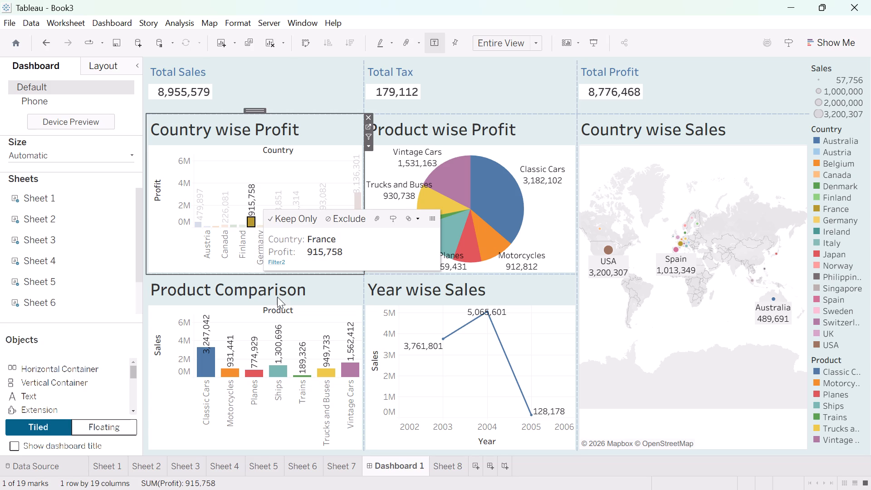
pyautogui.click(280, 369)
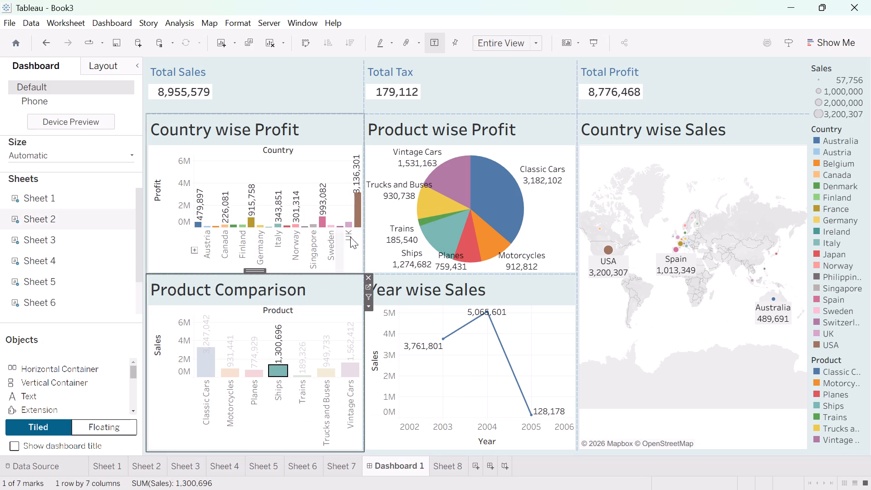
pyautogui.click(357, 211)
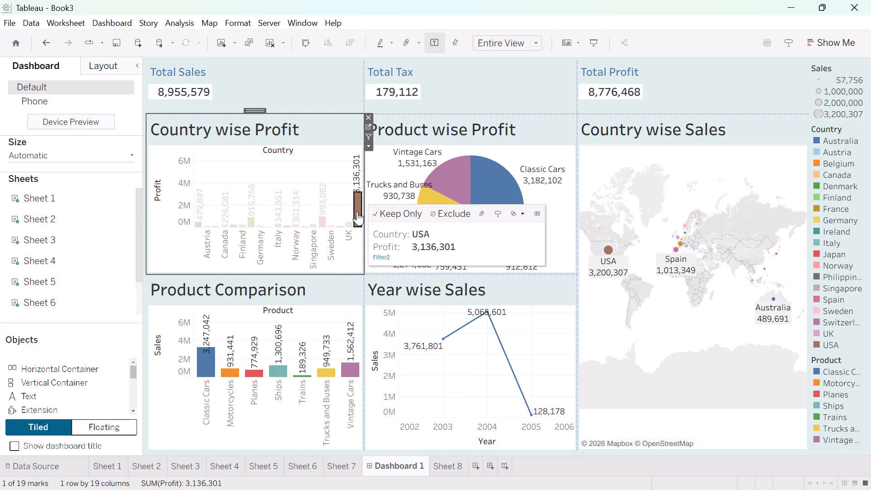
pyautogui.click(454, 191)
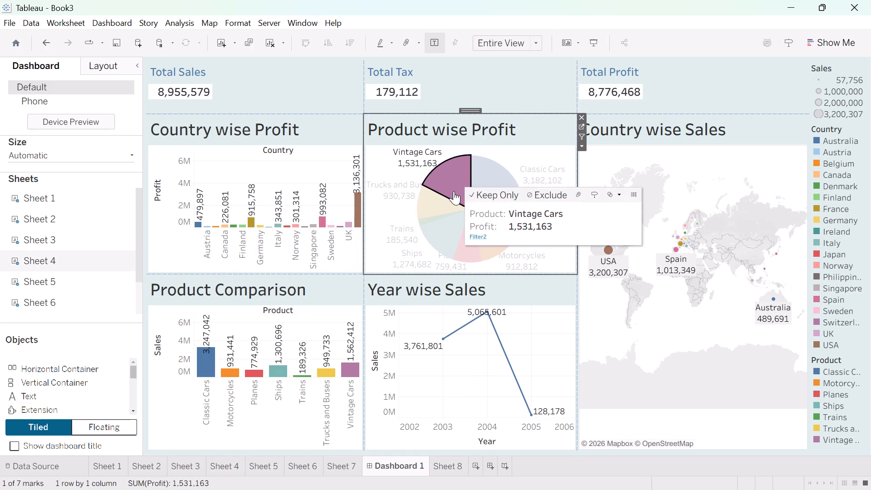
pyautogui.click(441, 223)
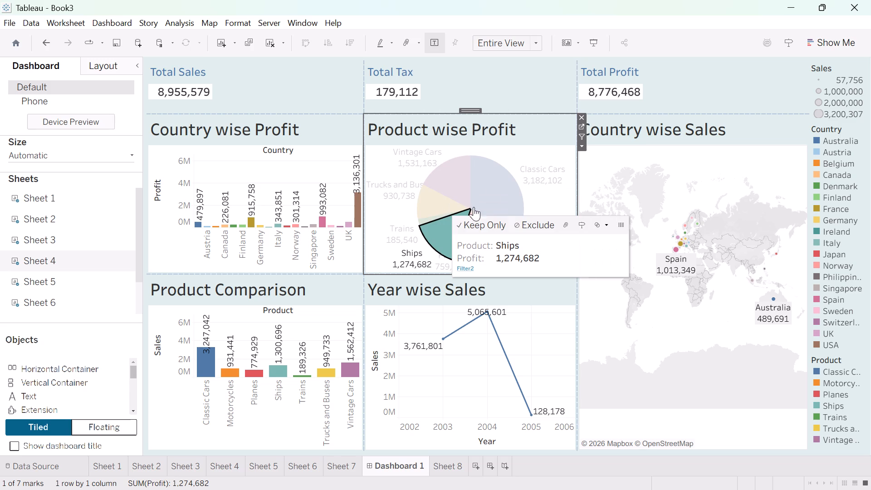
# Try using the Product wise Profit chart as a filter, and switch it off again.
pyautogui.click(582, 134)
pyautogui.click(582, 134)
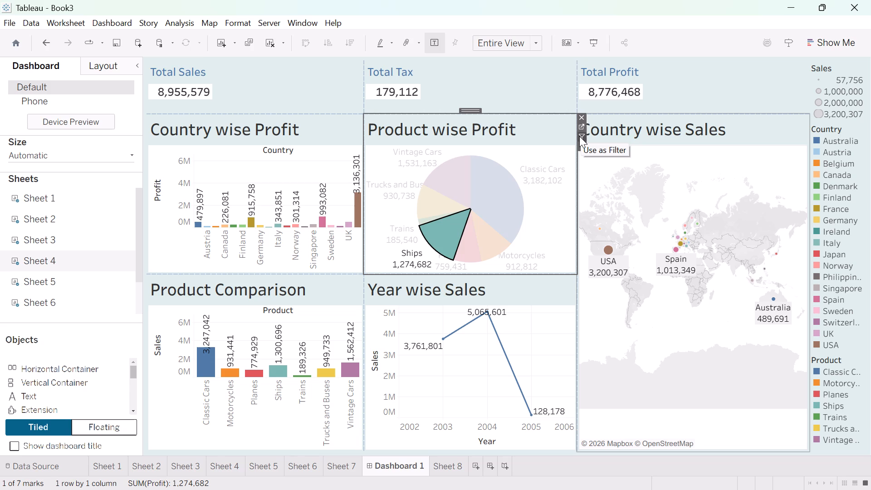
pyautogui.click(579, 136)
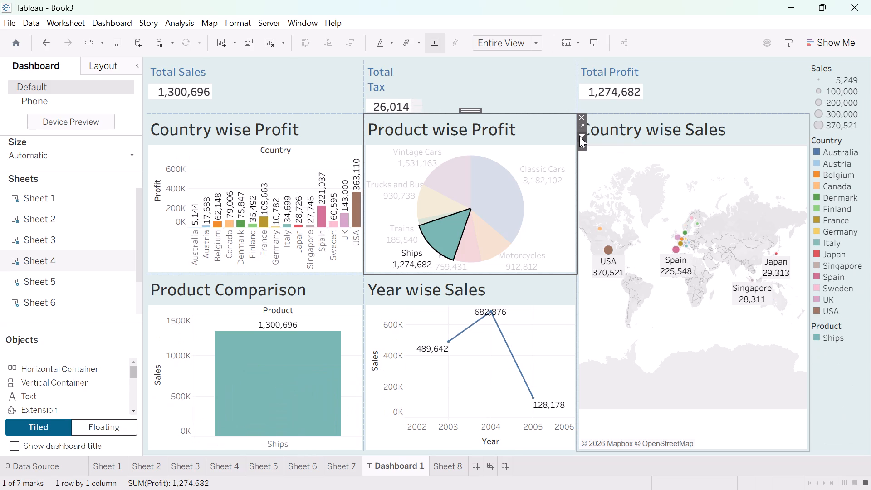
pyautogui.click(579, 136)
# Test the charts by selecting the Motorcycles and Classic Cars slices and the USA bar, and clear the selection.
pyautogui.click(484, 235)
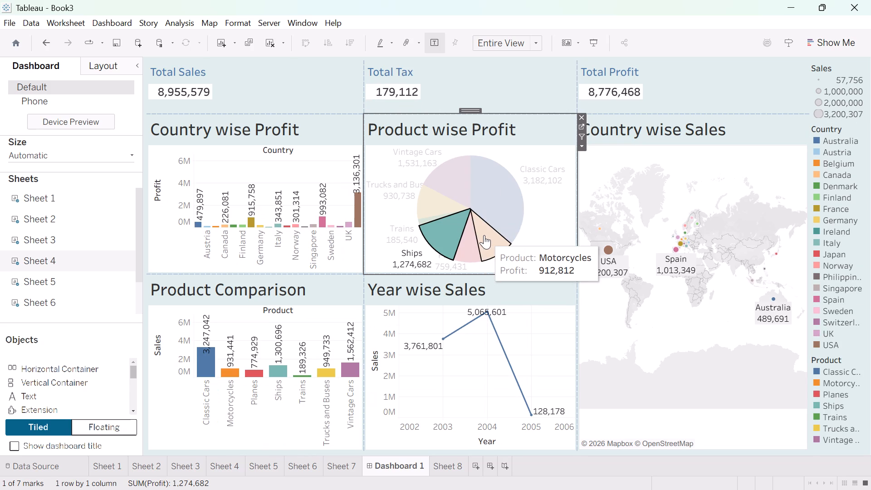
pyautogui.click(501, 192)
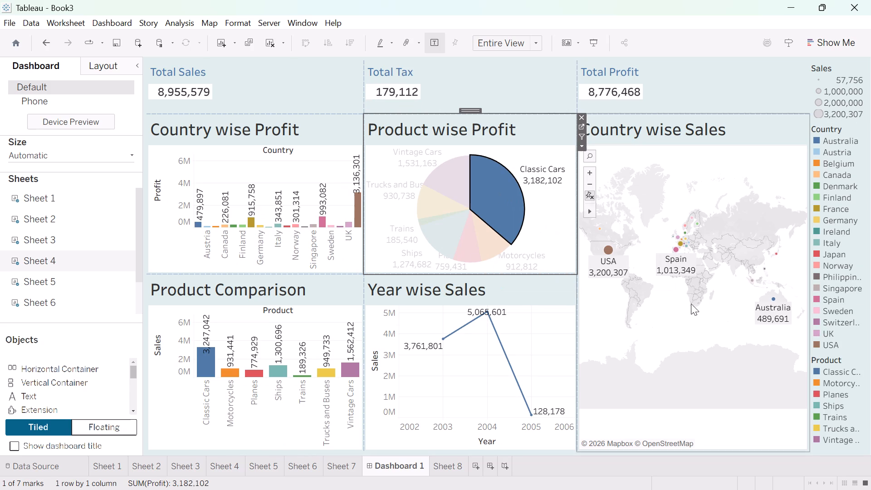
pyautogui.click(357, 221)
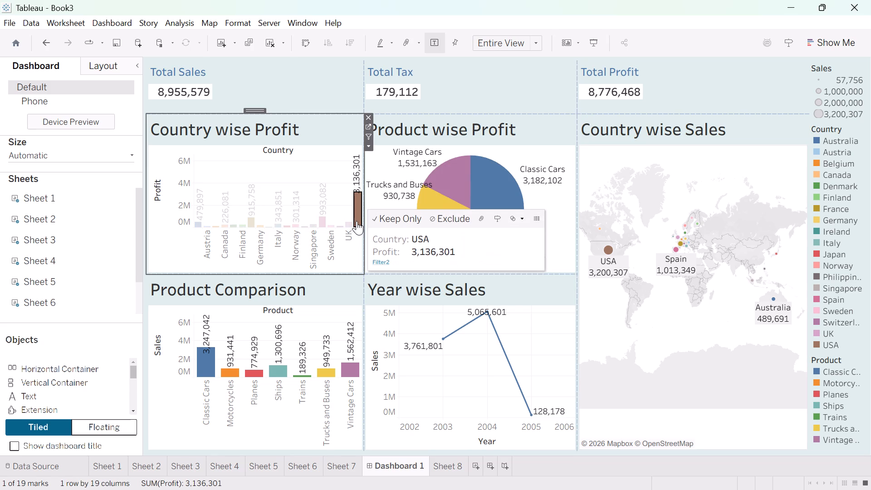
pyautogui.click(357, 221)
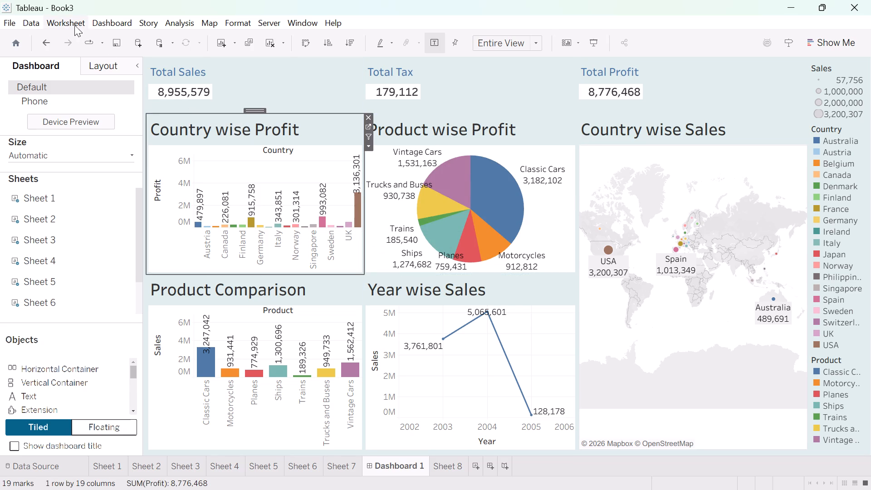
# Open the dashboard's Filter2 action for editing and leave only Sheet 2 as its source sheet.
pyautogui.click(103, 22)
pyautogui.click(103, 22)
pyautogui.hotkey('ctrl', 'shift', 'd')
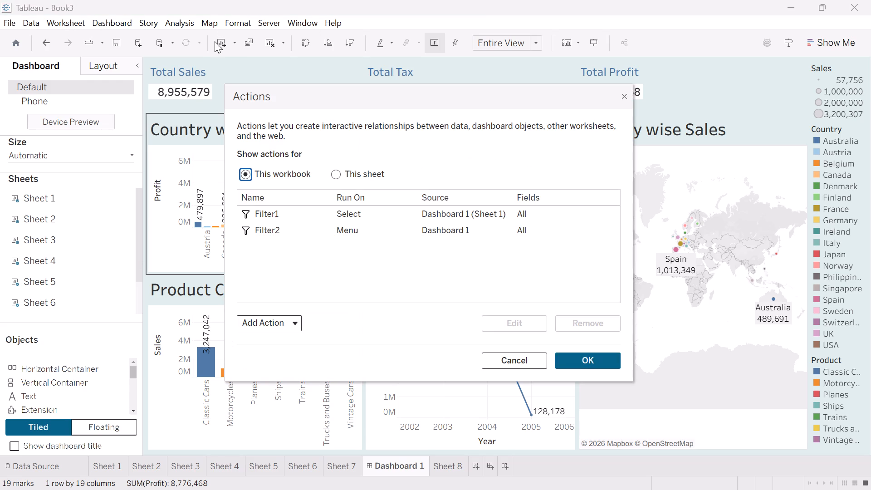
pyautogui.doubleClick(327, 227)
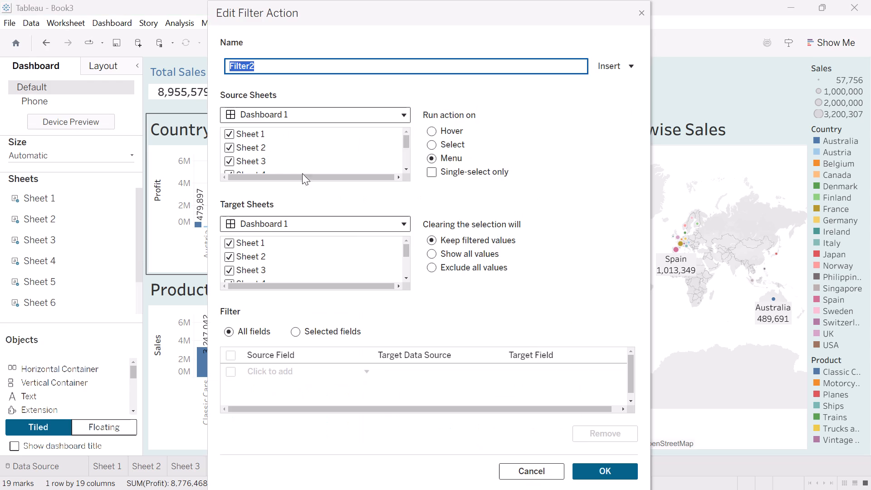
pyautogui.click(231, 159)
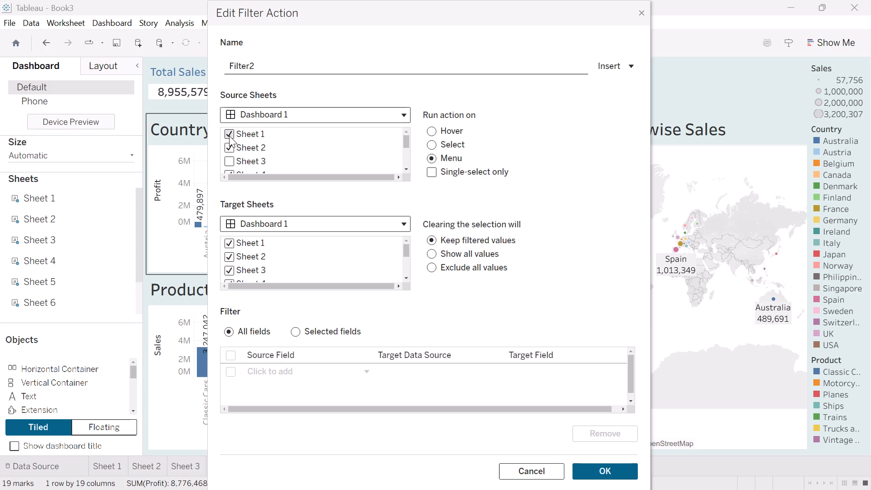
pyautogui.click(229, 136)
pyautogui.scroll(-1, 229, 136)
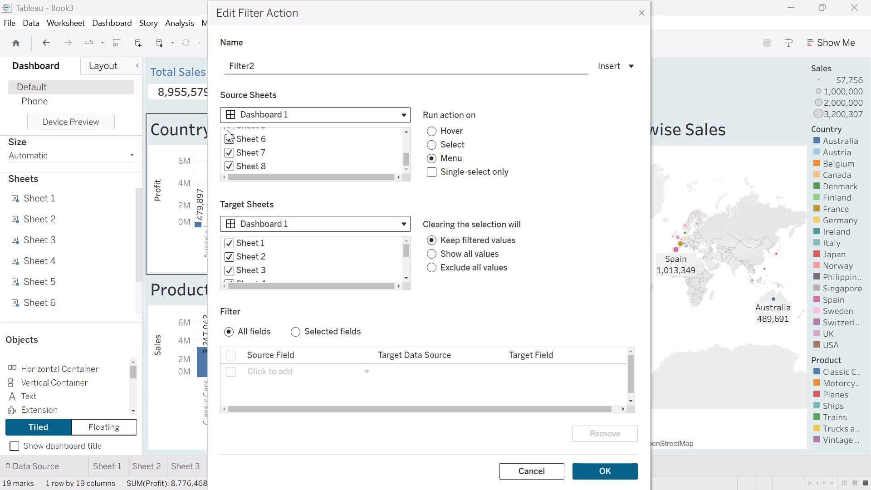
pyautogui.click(227, 130)
pyautogui.click(226, 149)
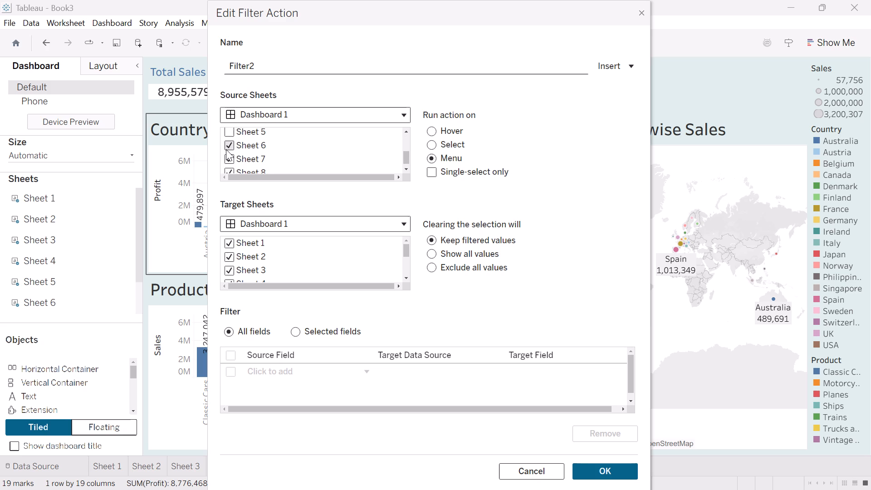
pyautogui.click(229, 154)
pyautogui.click(230, 172)
pyautogui.scroll(-2, 256, 163)
pyautogui.scroll(1, 256, 163)
pyautogui.scroll(-1, 256, 163)
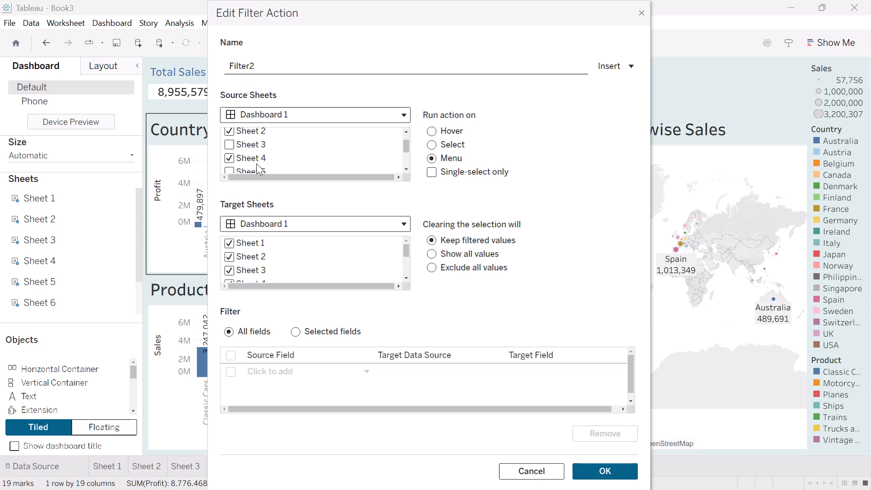
pyautogui.scroll(-1, 256, 163)
pyautogui.click(255, 163)
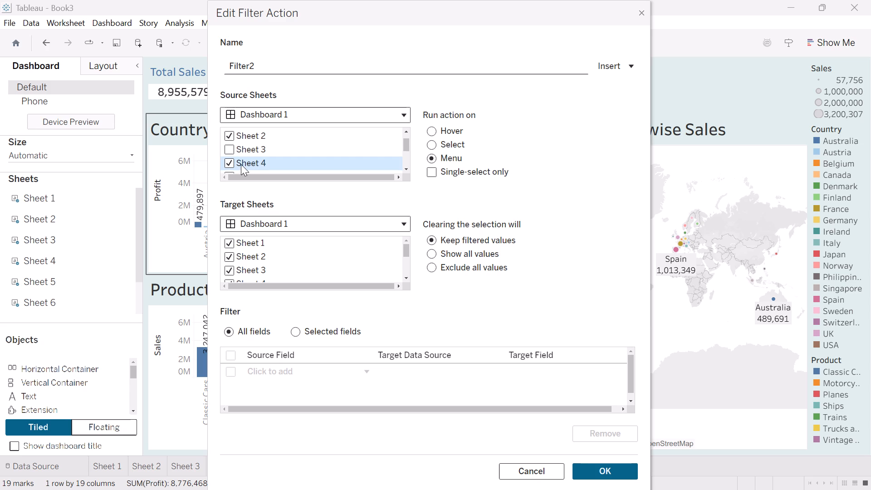
pyautogui.click(230, 162)
# Set the Filter2 action to run on Select and save it.
pyautogui.click(436, 144)
pyautogui.click(593, 465)
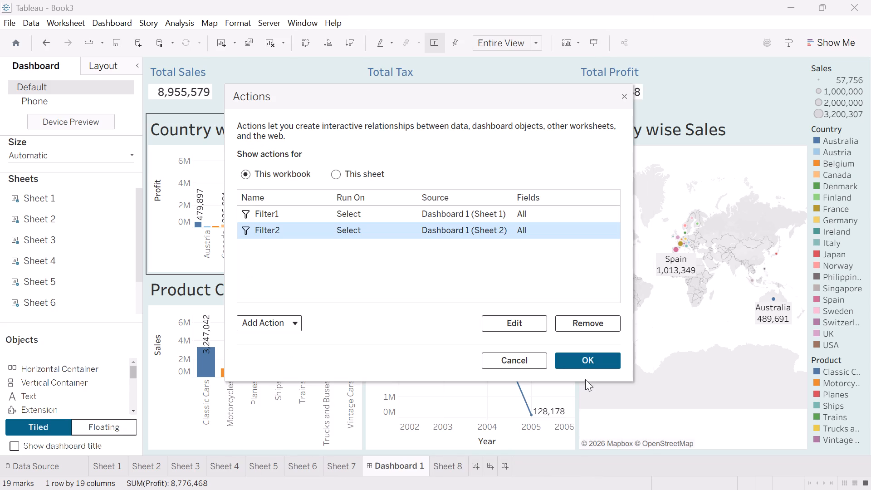
# Add a third filter action that runs on Select, with all Dashboard 1 sheets as source and target, and apply the actions.
pyautogui.click(279, 318)
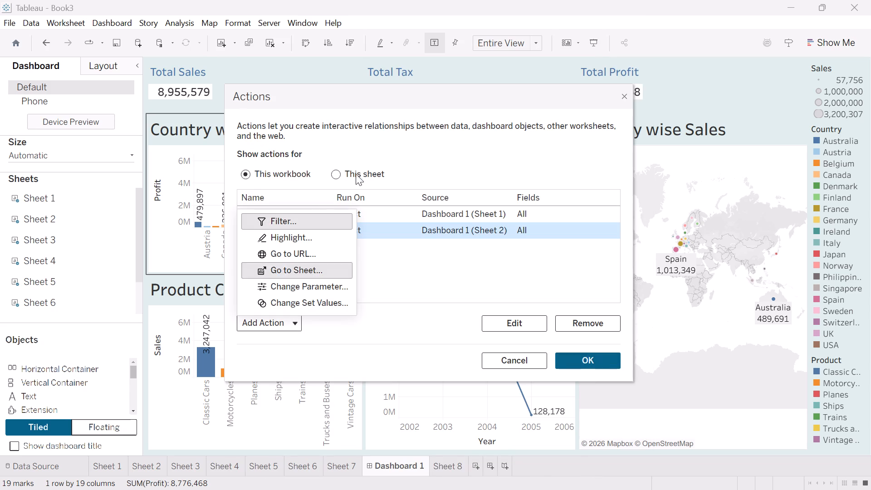
pyautogui.click(318, 227)
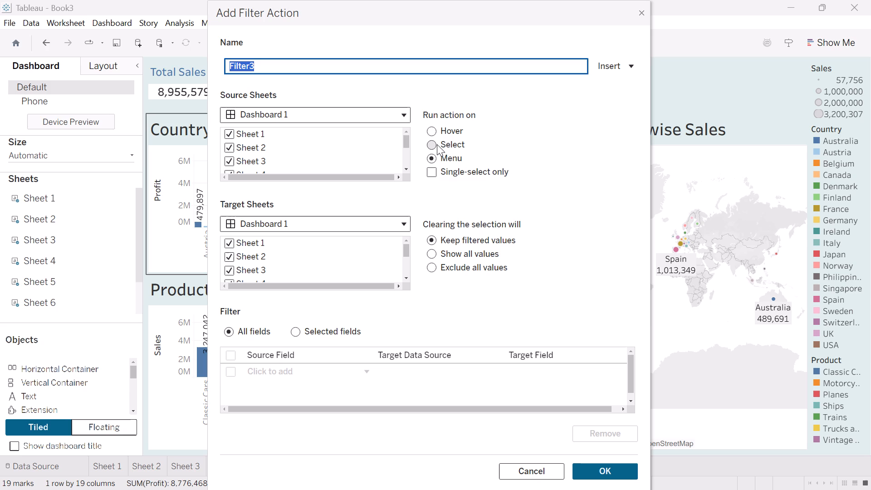
pyautogui.click(436, 144)
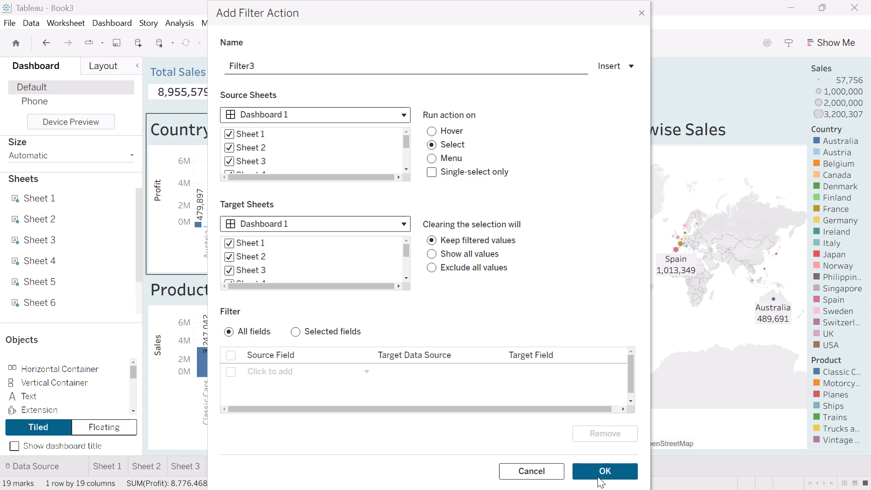
pyautogui.click(597, 476)
pyautogui.click(585, 366)
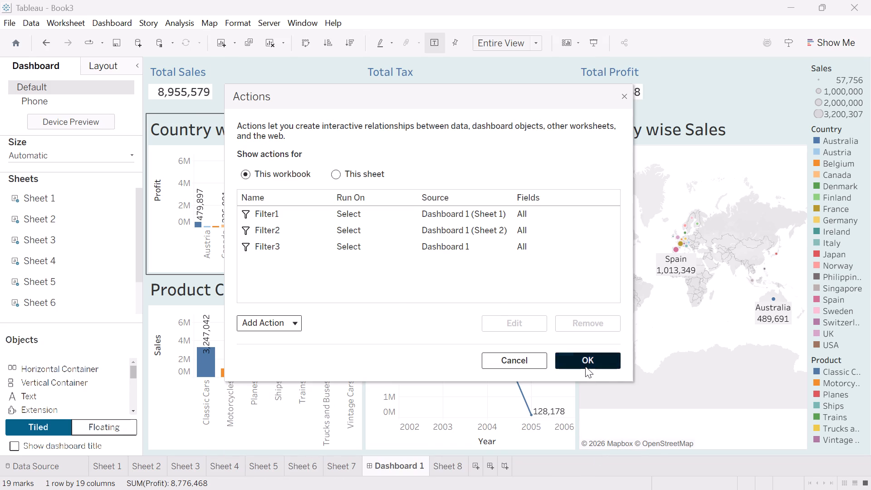
# Test the filter actions by selecting the Motorcycles slice in the Product wise Profit chart.
pyautogui.click(485, 224)
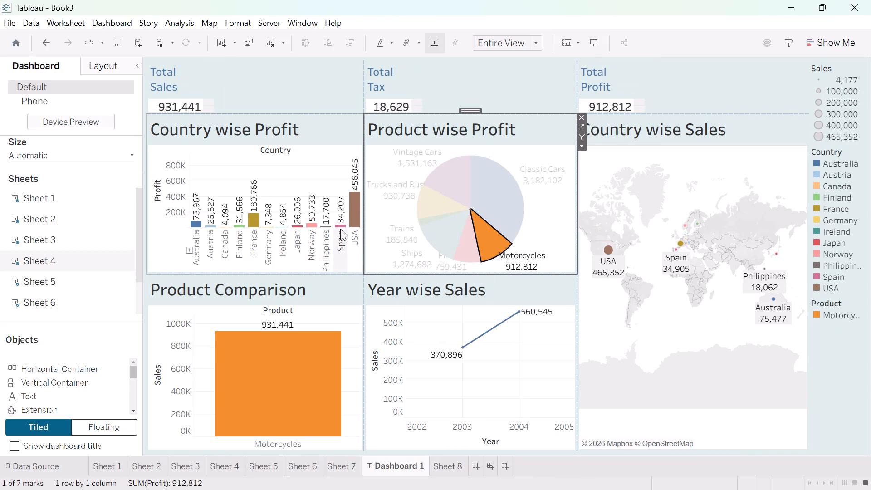
# Test the filter actions with the USA bar, the Motorcycles slice and the Motorcycles bar in Product Comparison.
pyautogui.click(355, 217)
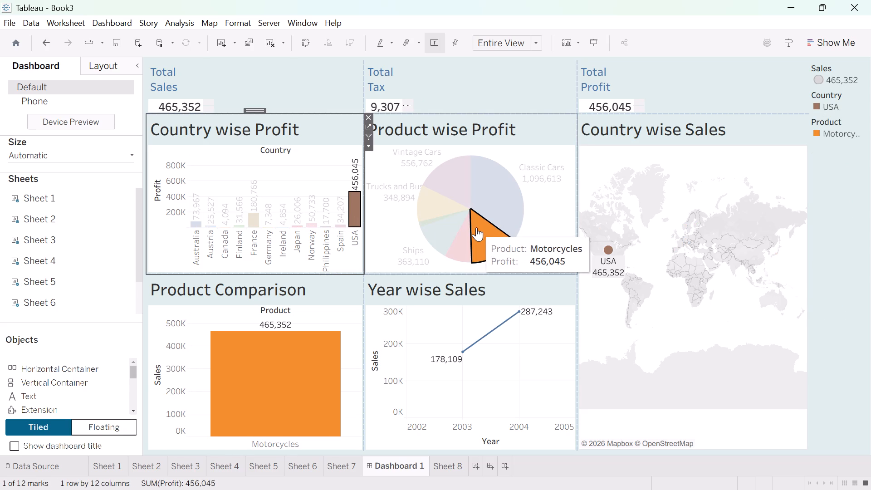
pyautogui.click(478, 228)
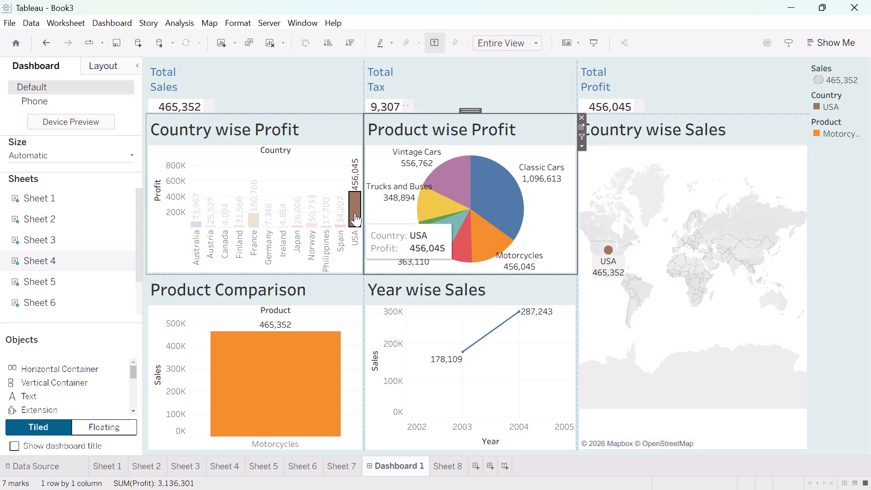
pyautogui.click(355, 213)
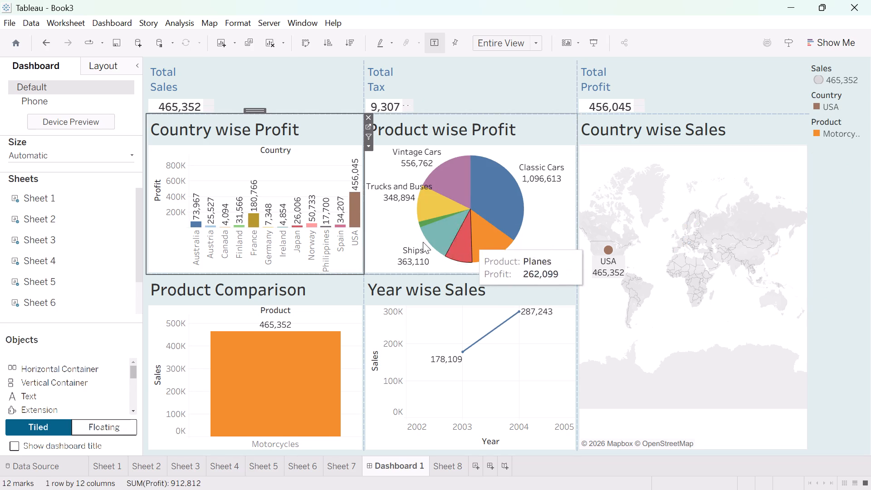
pyautogui.click(284, 364)
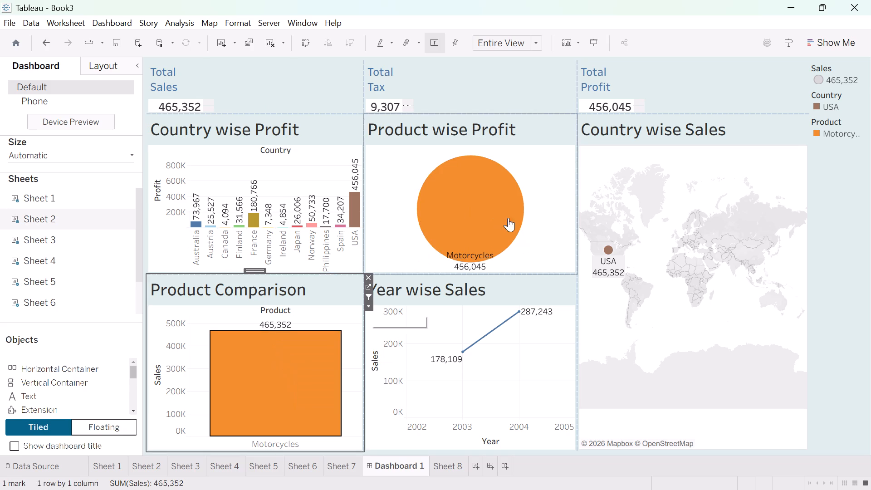
pyautogui.click(477, 234)
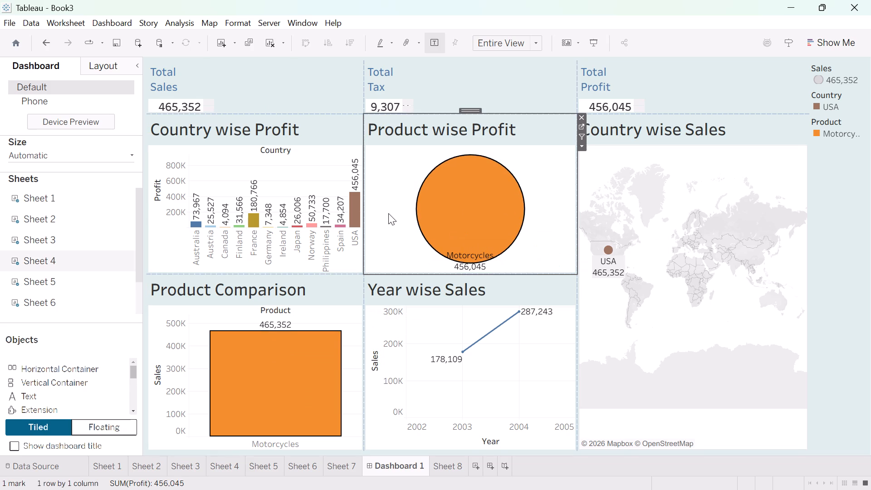
# Check the Product wise Profit sheet's options, and test the filters with the France bar and the Product Comparison bar.
pyautogui.click(582, 145)
pyautogui.click(582, 145)
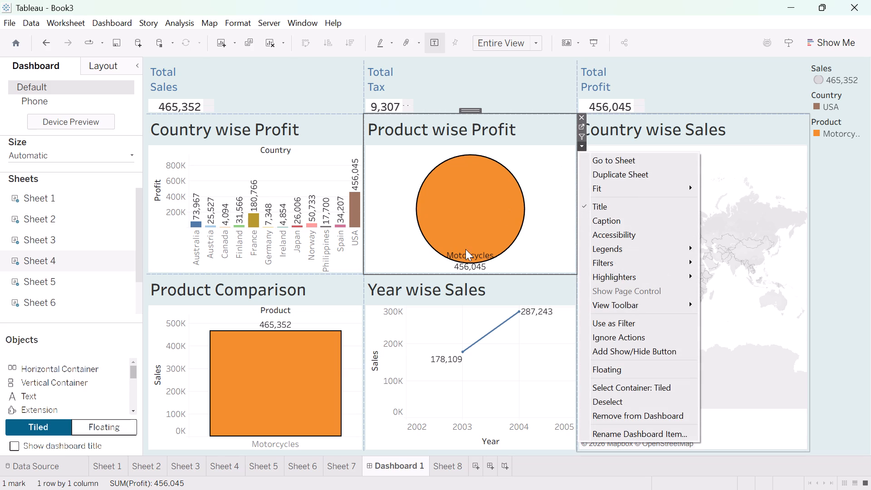
pyautogui.click(484, 225)
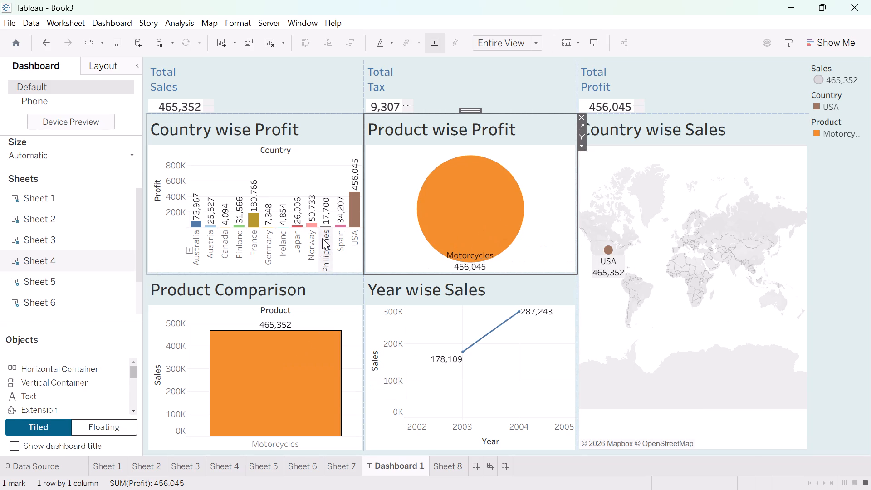
pyautogui.click(254, 222)
pyautogui.click(254, 222)
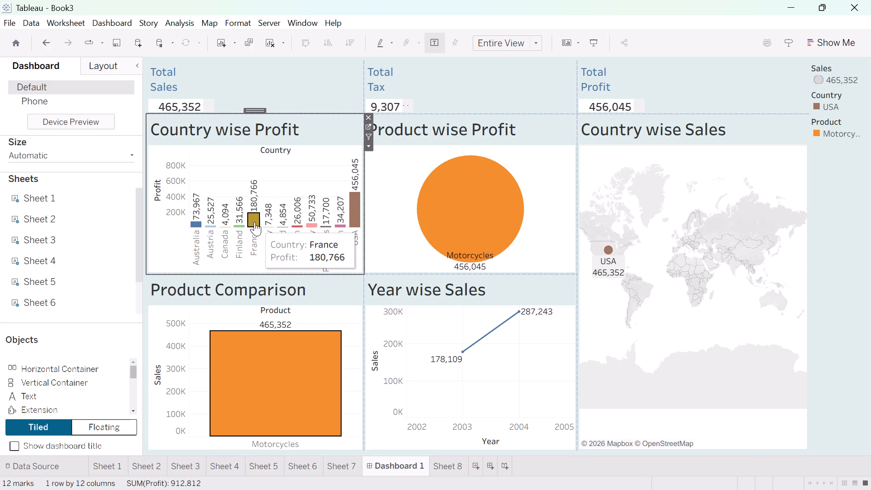
pyautogui.click(266, 363)
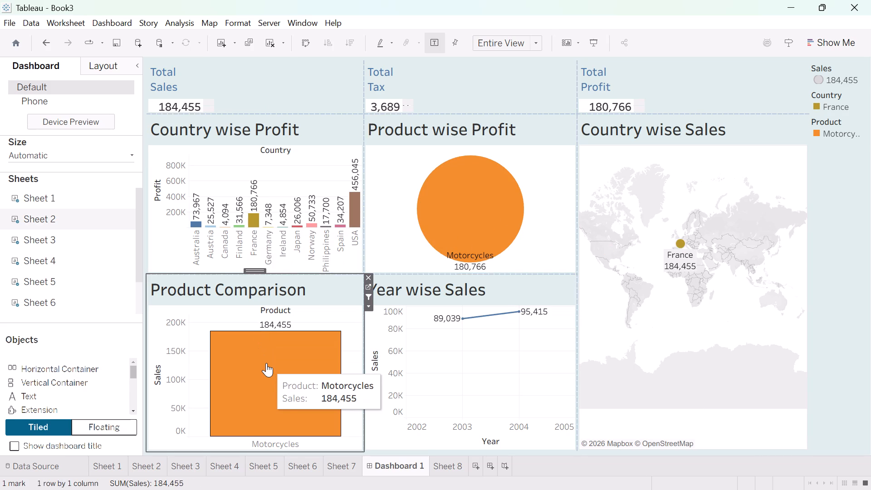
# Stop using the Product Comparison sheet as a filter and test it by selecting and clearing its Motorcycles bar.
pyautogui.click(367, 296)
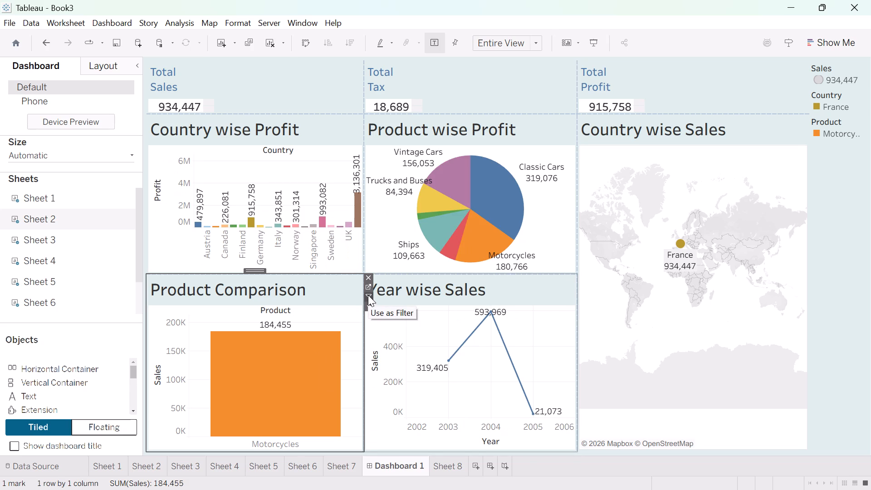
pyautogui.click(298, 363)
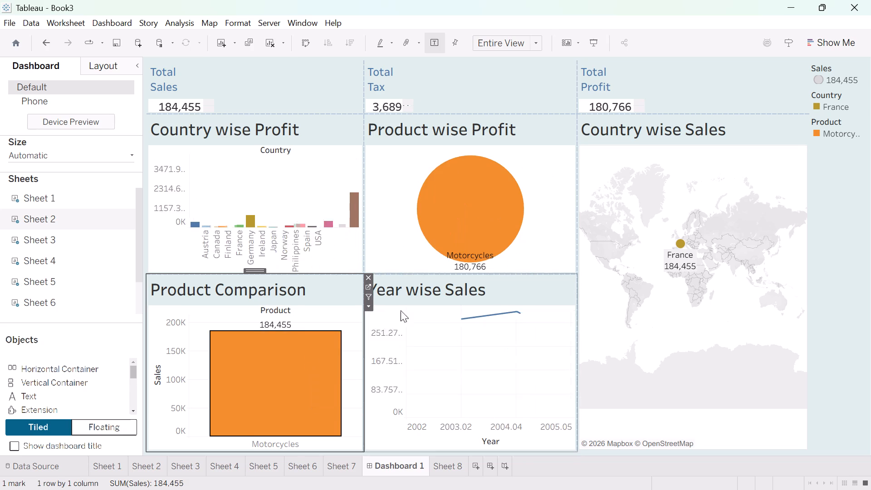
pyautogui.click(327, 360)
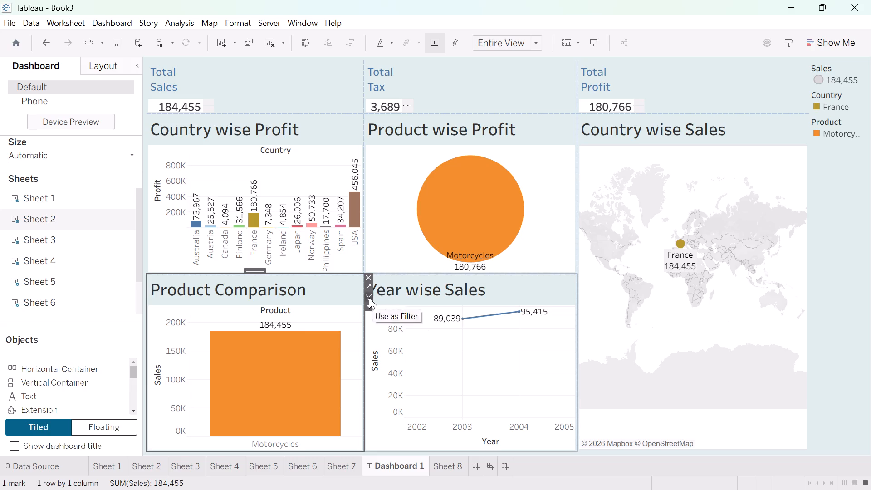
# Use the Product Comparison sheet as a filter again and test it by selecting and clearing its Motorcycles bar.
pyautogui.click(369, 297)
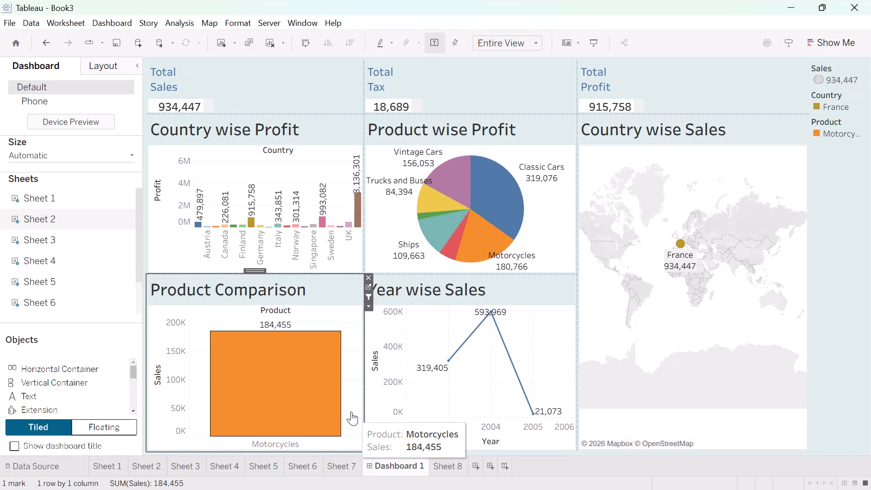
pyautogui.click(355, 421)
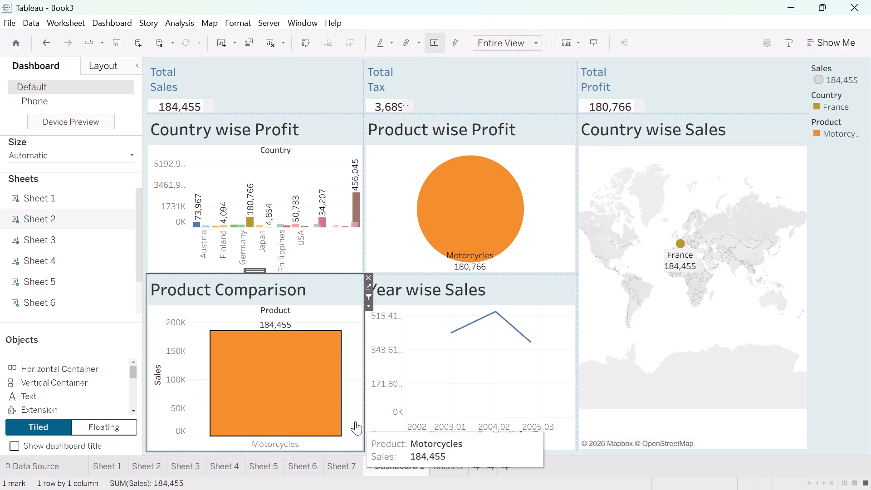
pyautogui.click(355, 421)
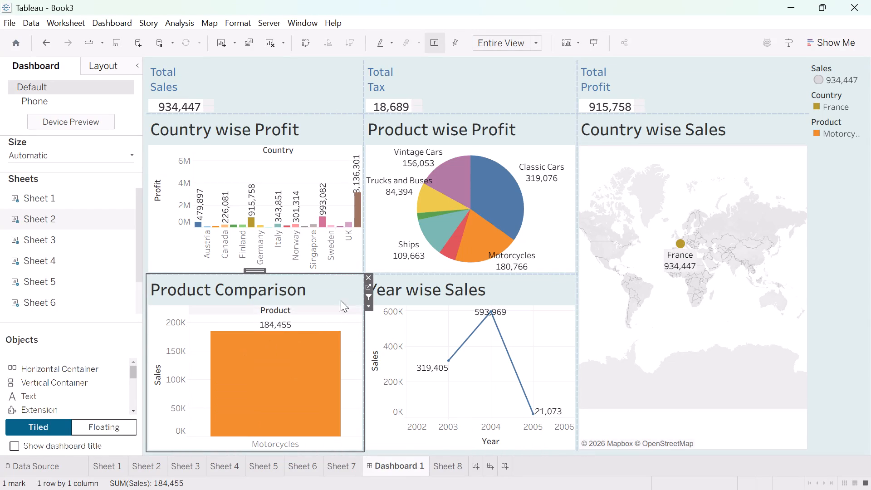
# Filter the dashboard by the Vintage Cars slice in the Product wise Profit chart.
pyautogui.click(449, 193)
pyautogui.click(449, 193)
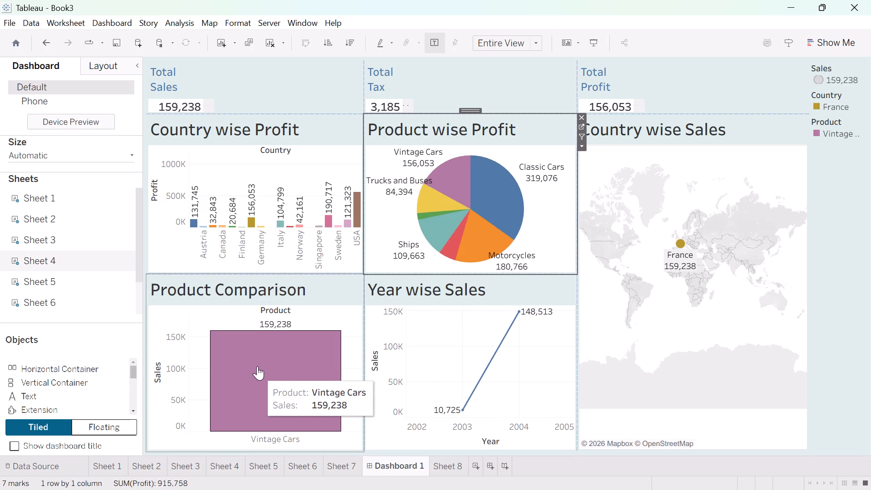
pyautogui.click(273, 302)
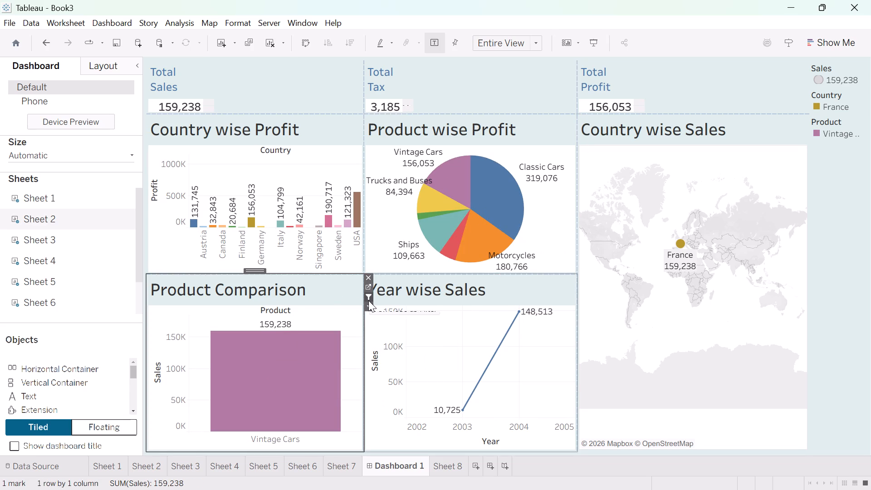
# Stop using the Product Comparison sheet as a filter and select its Vintage Cars bar.
pyautogui.click(368, 300)
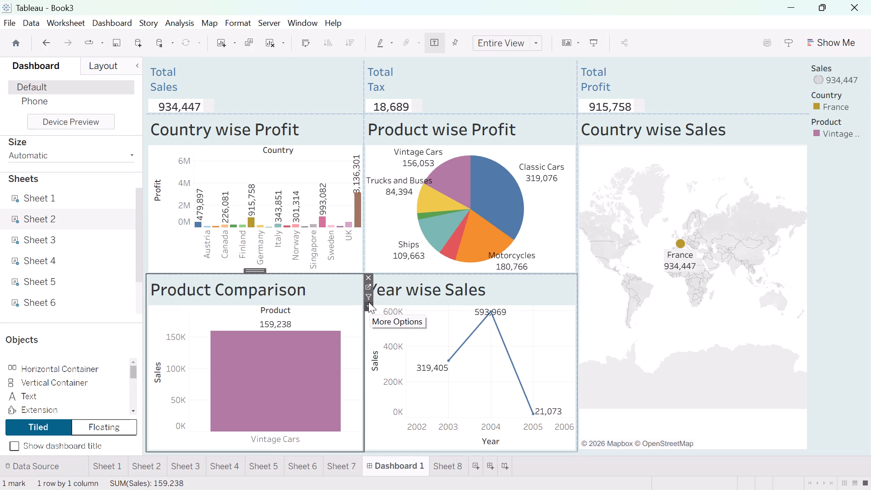
pyautogui.click(368, 306)
pyautogui.click(325, 304)
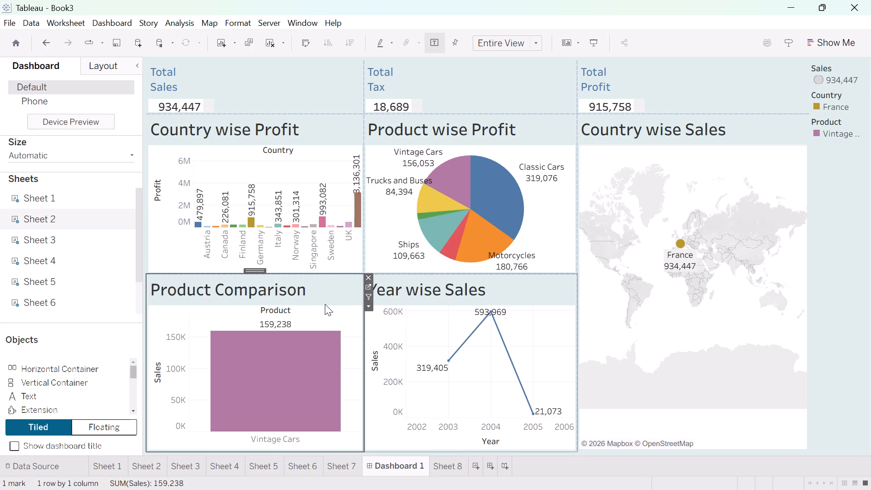
pyautogui.doubleClick(325, 304)
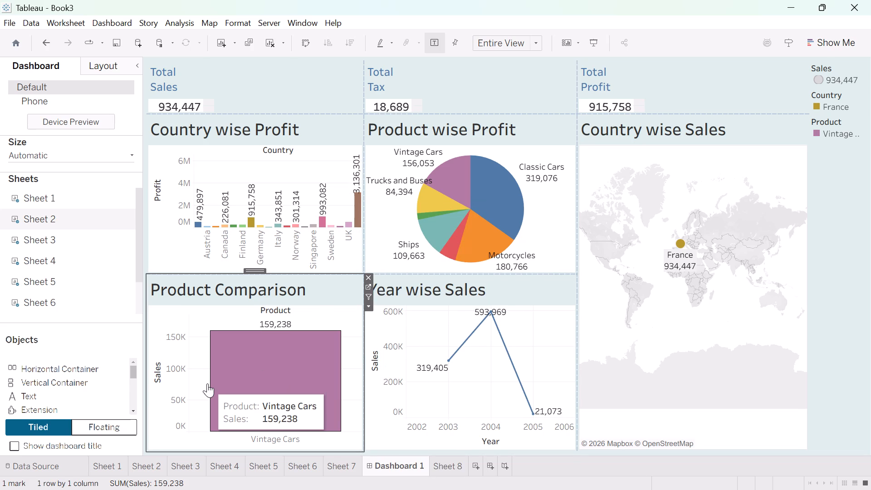
pyautogui.click(207, 383)
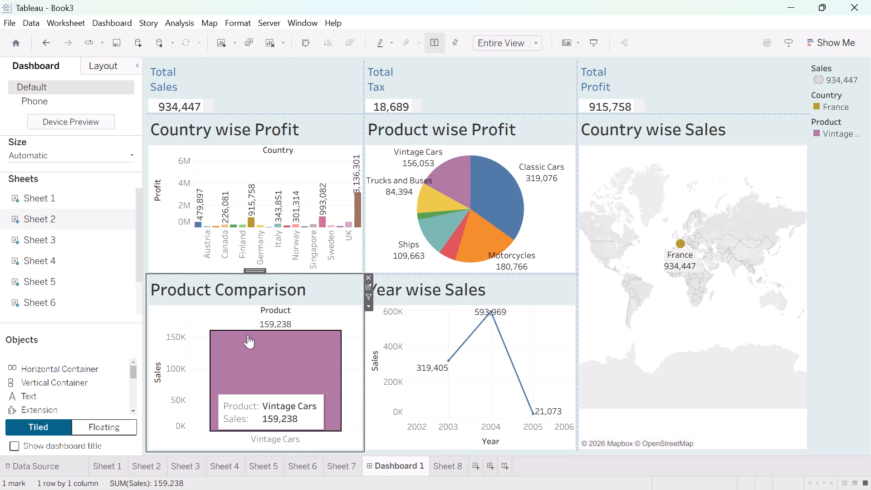
# Test the country filtering with the Italy and France bars in Country wise Profit.
pyautogui.click(281, 225)
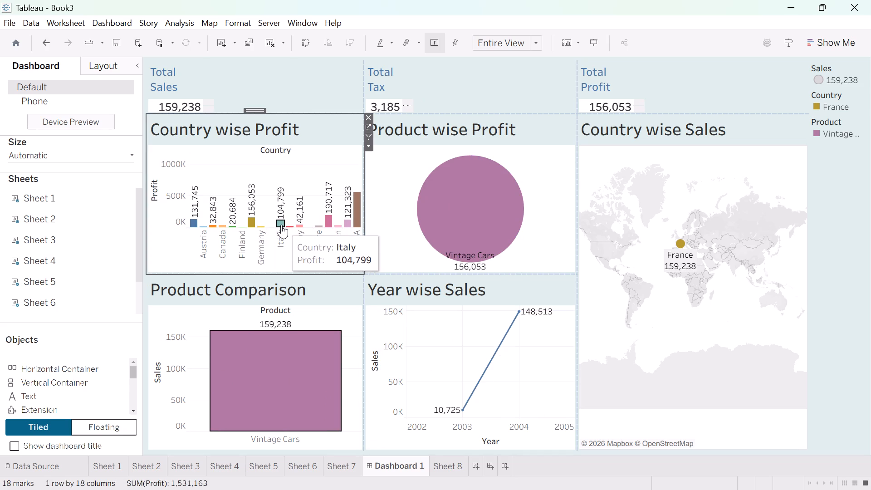
pyautogui.click(248, 221)
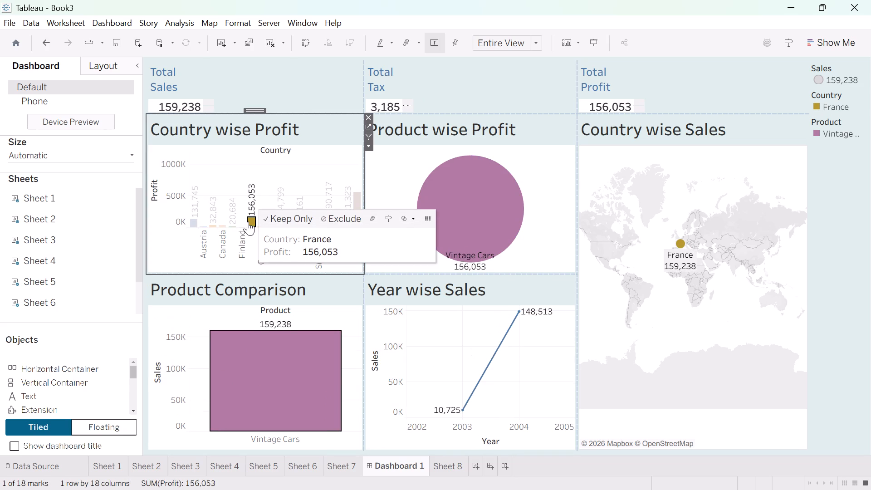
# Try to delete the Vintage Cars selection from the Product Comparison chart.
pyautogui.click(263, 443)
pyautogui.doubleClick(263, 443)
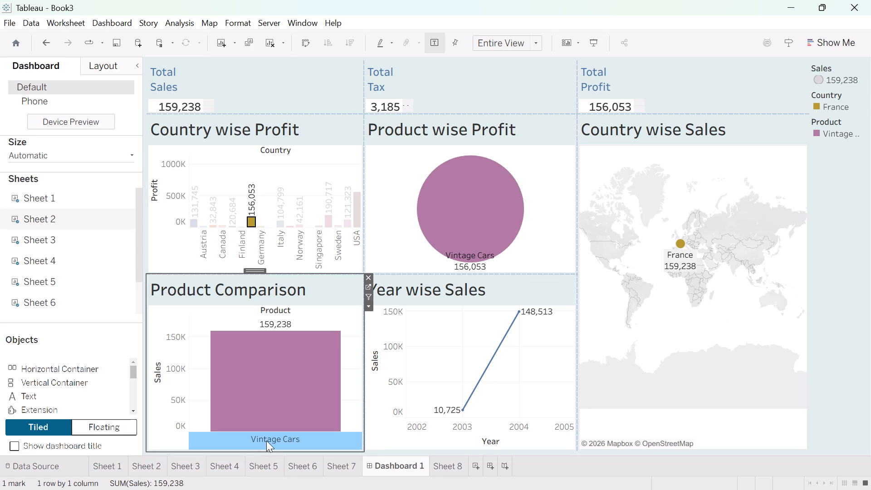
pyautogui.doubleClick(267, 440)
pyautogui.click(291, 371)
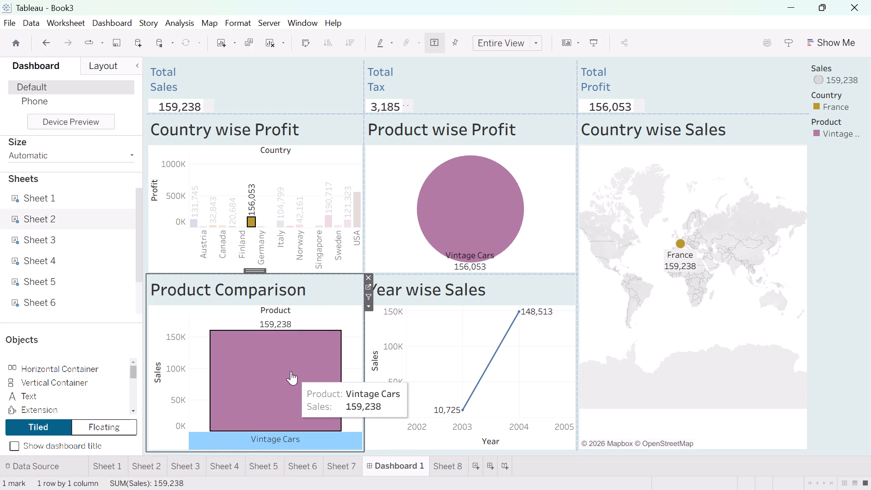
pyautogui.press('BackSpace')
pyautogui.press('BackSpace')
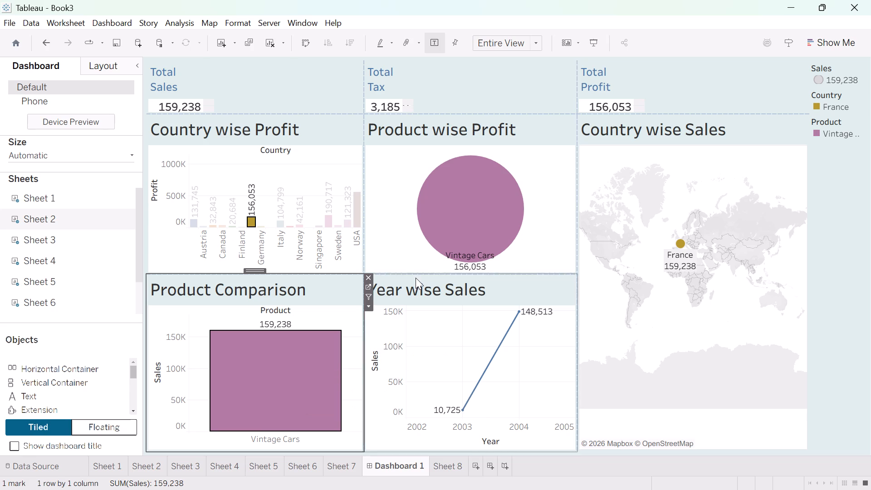
# Go to the Product Comparison worksheet and remove its Product: Vintage Cars filter.
pyautogui.click(368, 286)
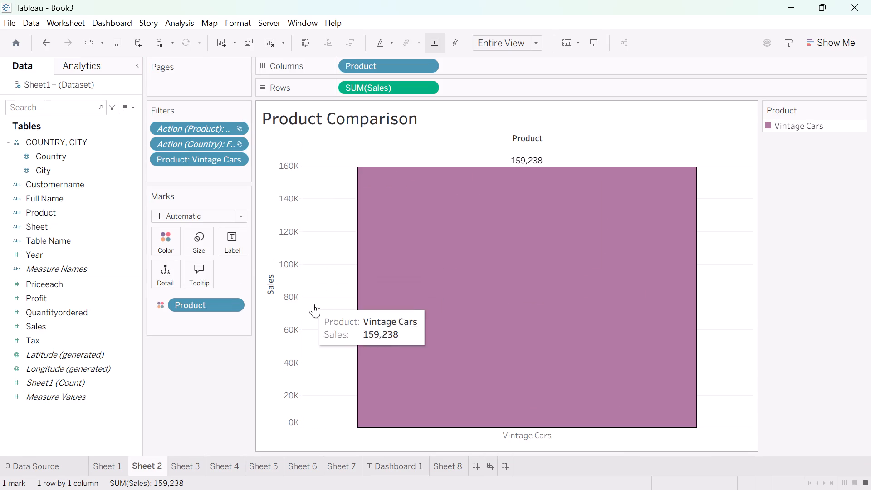
pyautogui.scroll(-1, 325, 311)
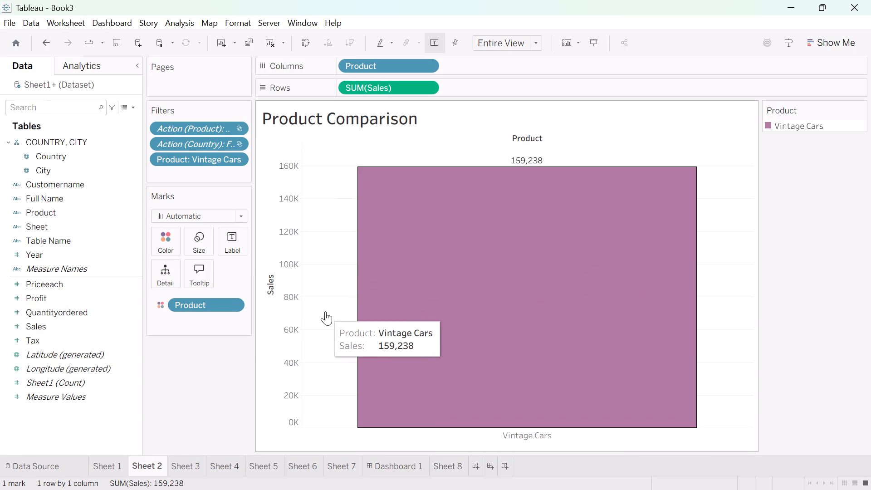
pyautogui.keyDown('ctrl'); pyautogui.scroll(-5, 325, 311); pyautogui.keyUp('ctrl')
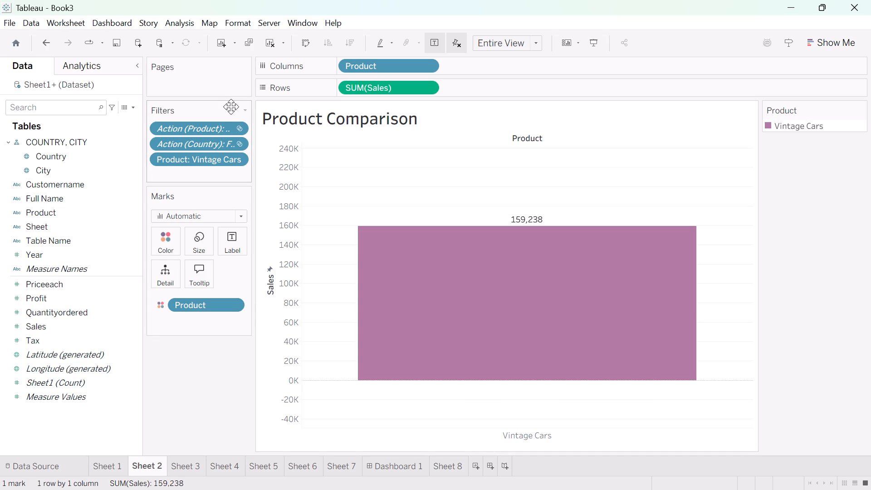
pyautogui.click(235, 155)
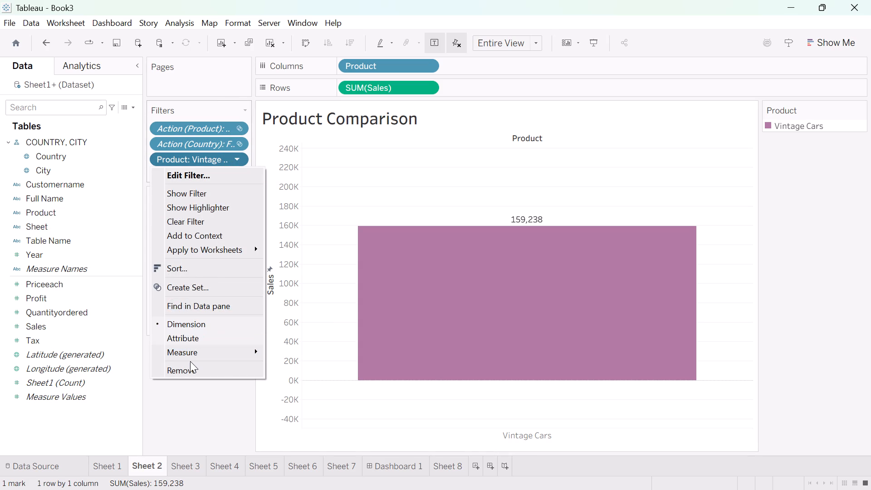
pyautogui.click(190, 361)
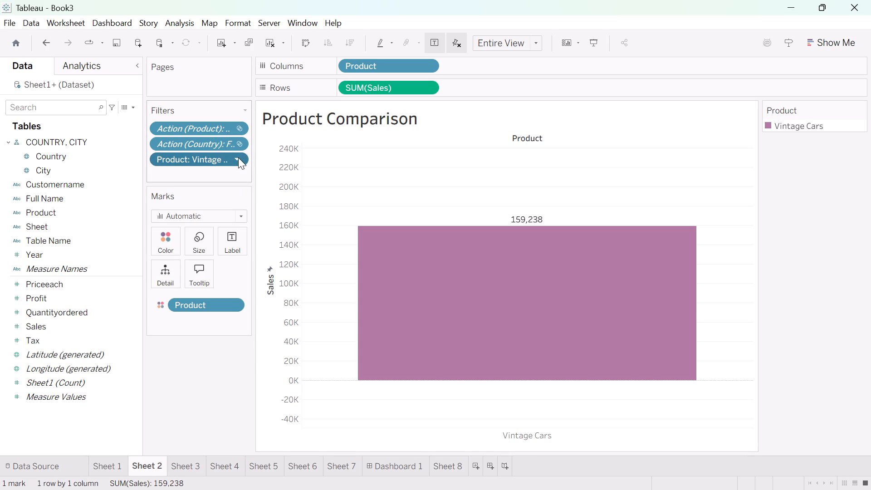
pyautogui.click(238, 158)
pyautogui.click(186, 369)
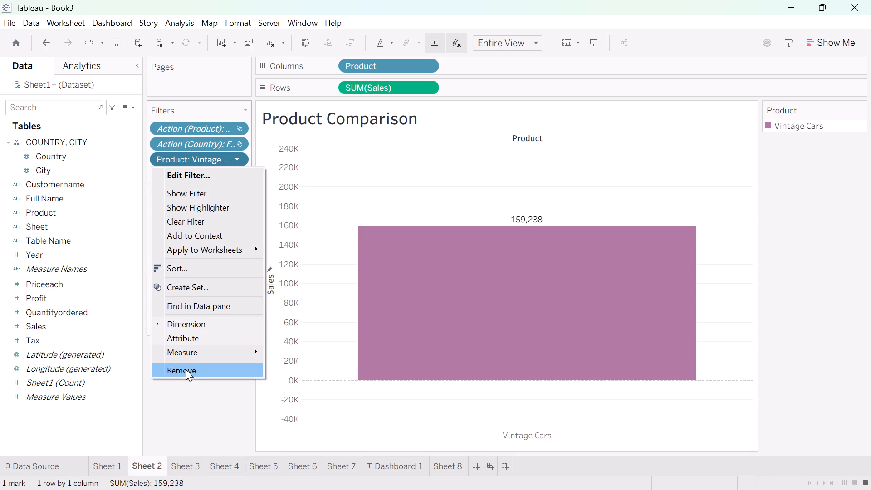
# Remove the remaining Action (Country) and Action (Product) filters from the Product Comparison worksheet.
pyautogui.click(240, 142)
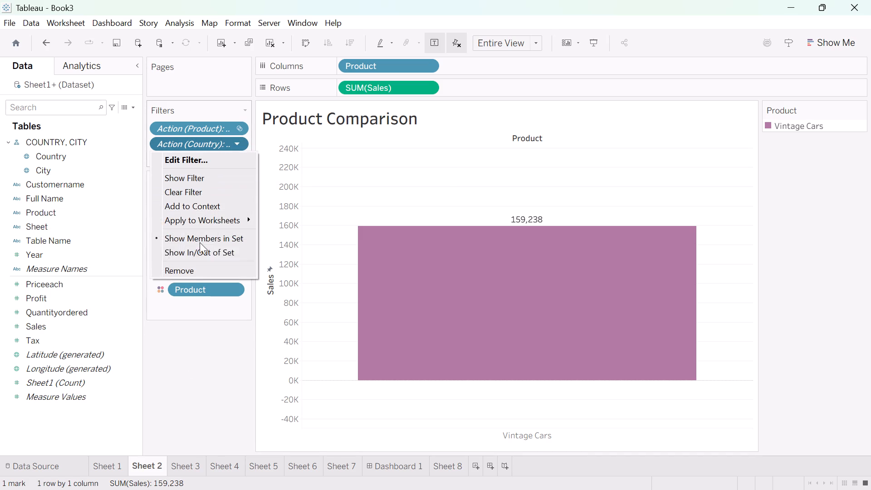
pyautogui.click(197, 268)
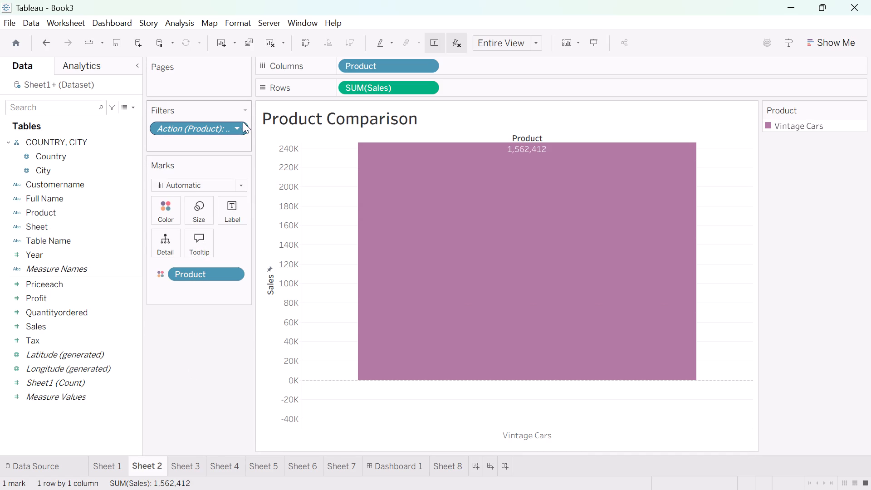
pyautogui.click(242, 125)
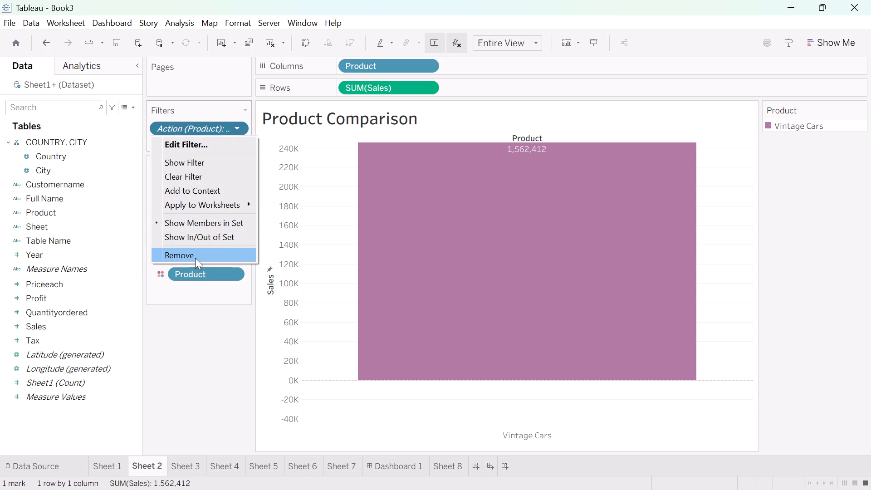
pyautogui.click(195, 258)
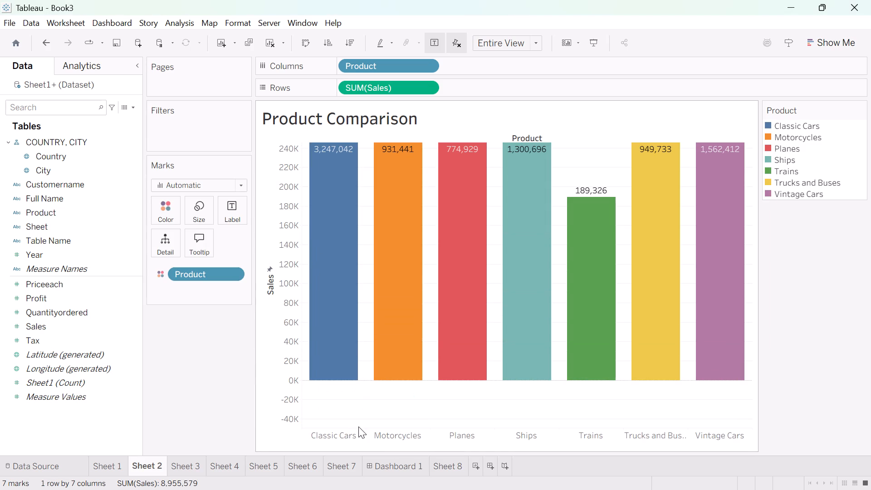
# Return to Dashboard 1 and deselect the Vintage Cars bar in Product Comparison and the France bar in Country wise Profit.
pyautogui.click(388, 465)
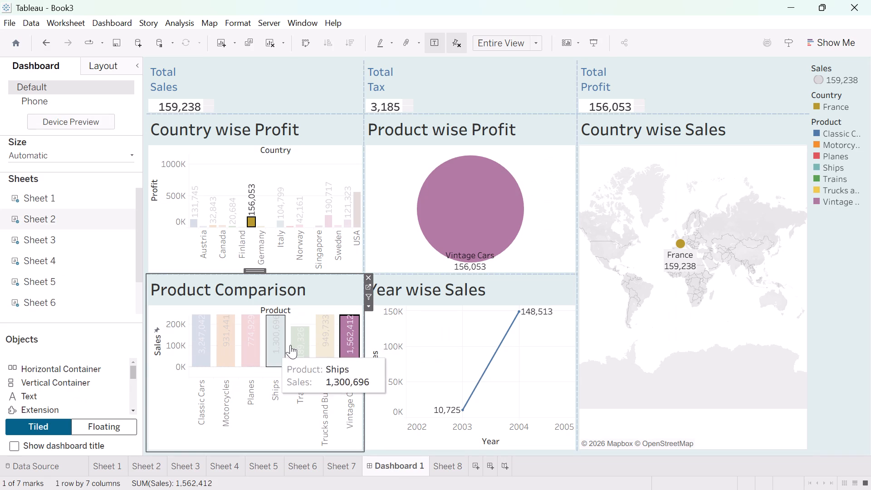
pyautogui.click(354, 344)
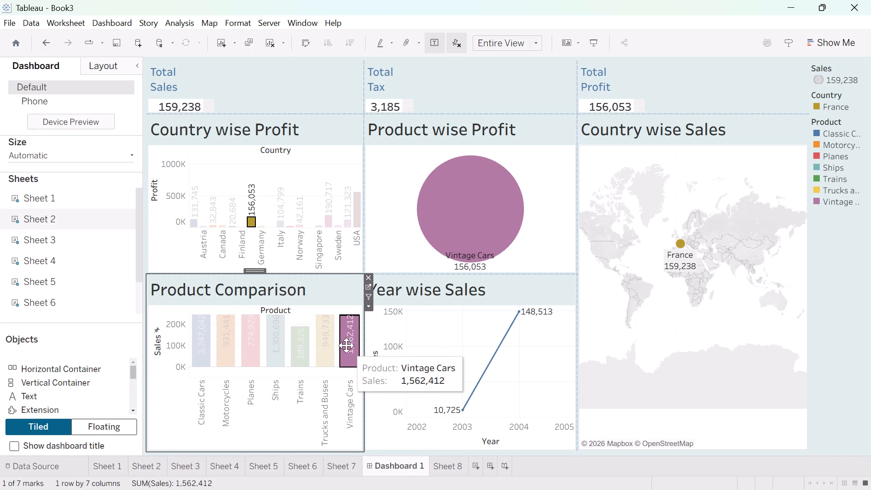
pyautogui.click(348, 351)
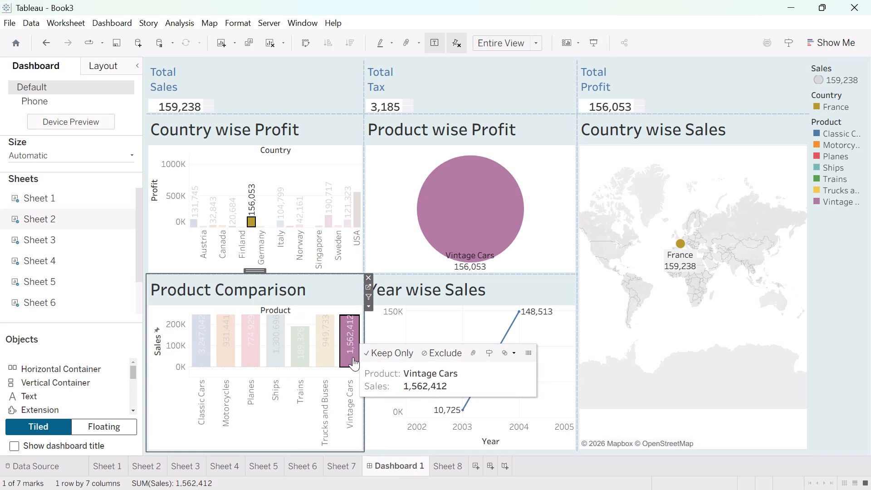
pyautogui.click(353, 357)
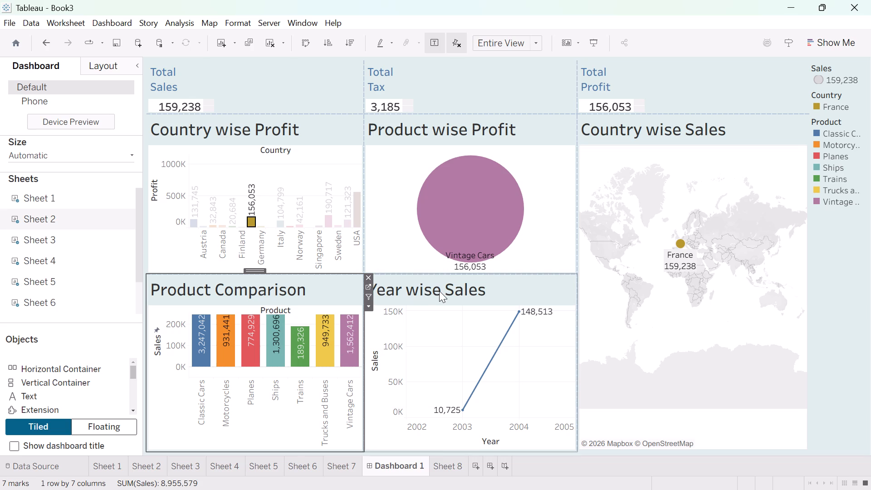
pyautogui.click(251, 224)
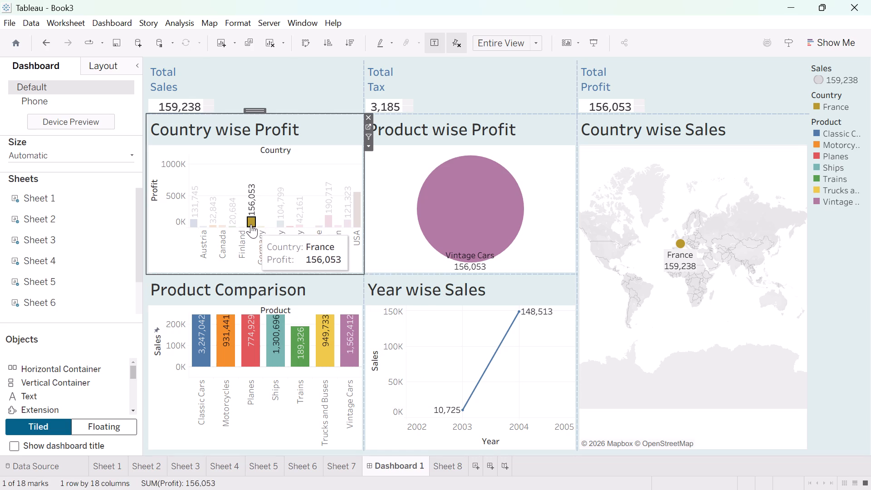
pyautogui.click(355, 291)
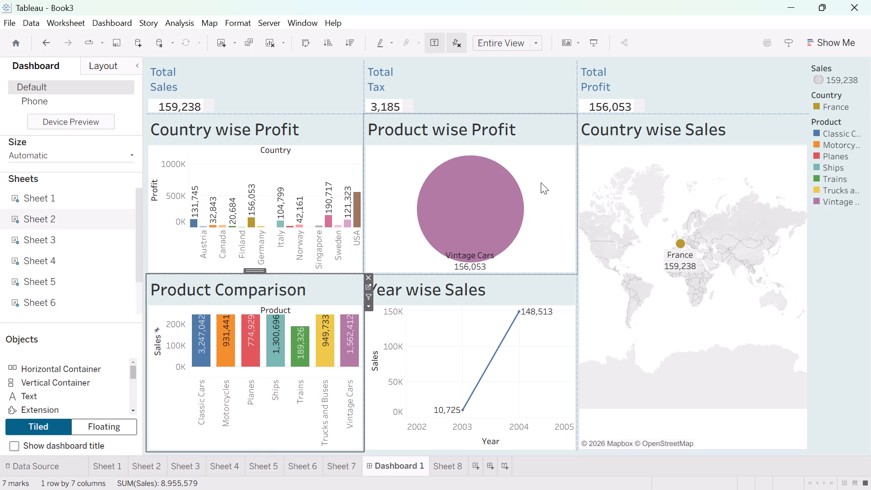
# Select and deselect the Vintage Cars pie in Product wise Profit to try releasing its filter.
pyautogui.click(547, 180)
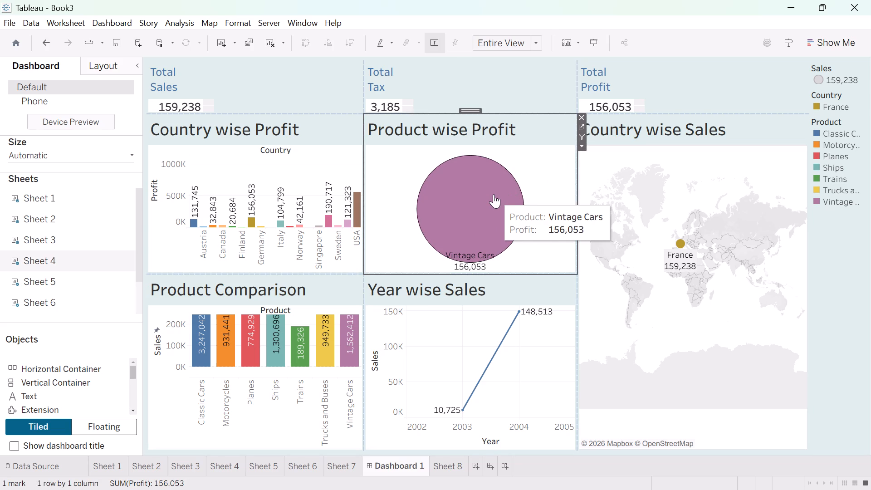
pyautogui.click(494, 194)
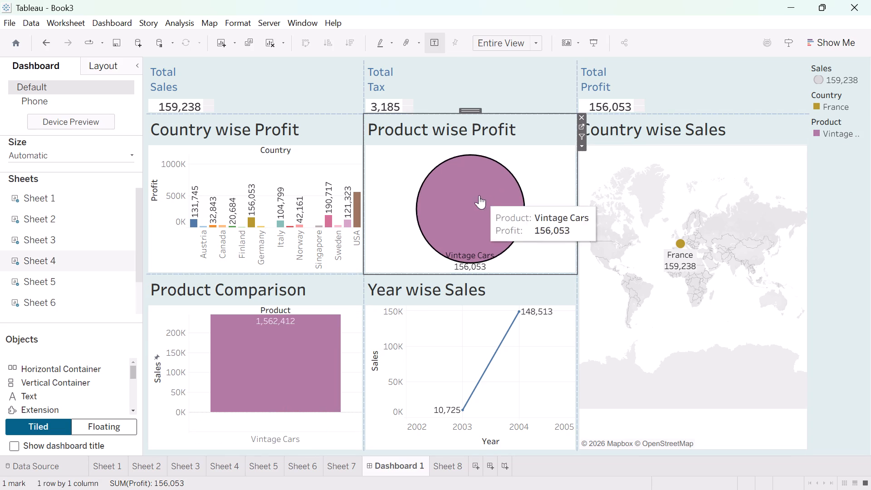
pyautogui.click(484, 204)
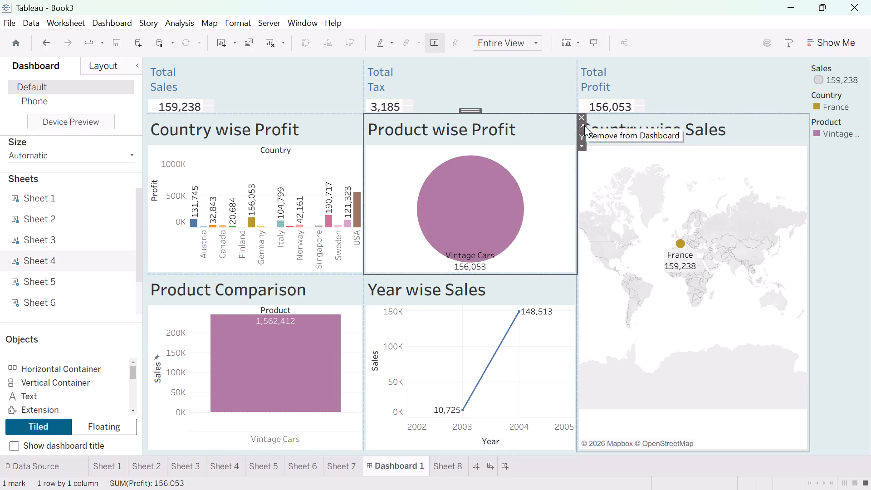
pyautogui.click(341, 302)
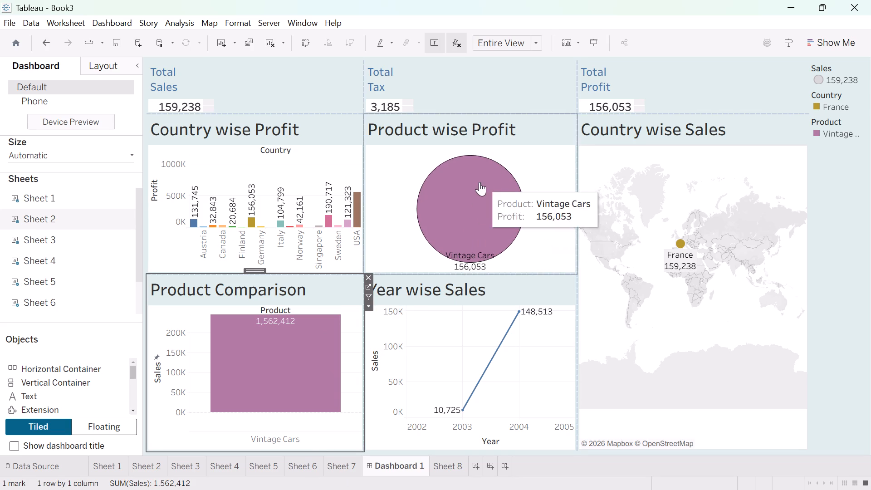
# Go to the Product wise Profit worksheet and clear all of its filters at once.
pyautogui.click(563, 155)
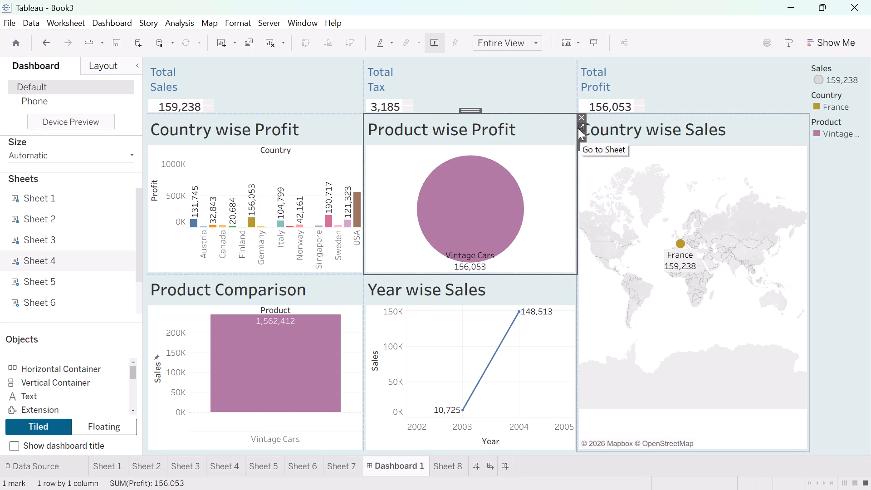
pyautogui.click(578, 127)
pyautogui.click(546, 141)
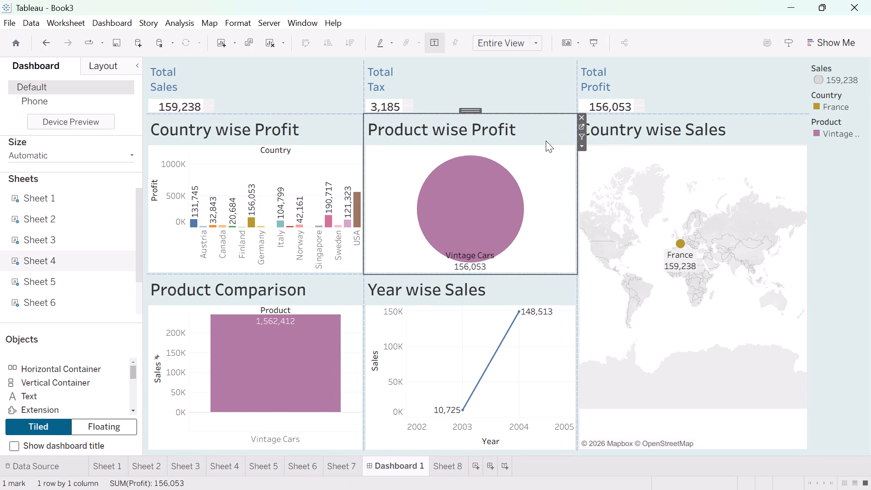
pyautogui.click(581, 124)
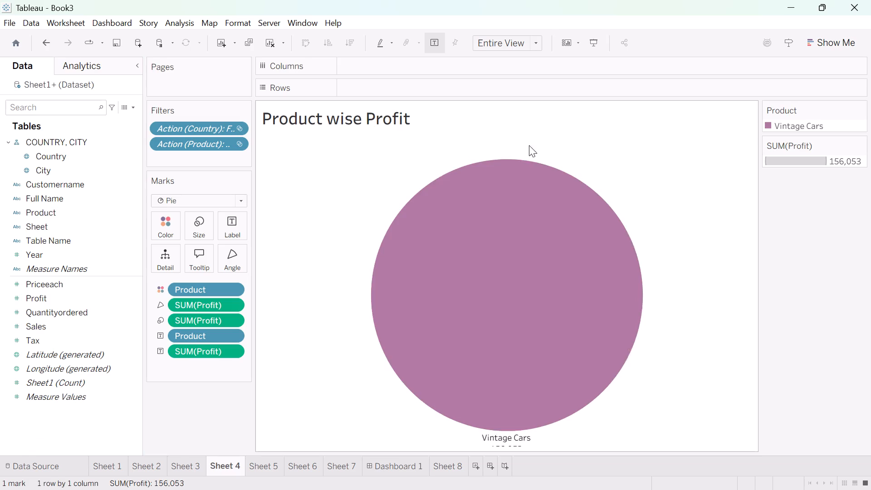
pyautogui.click(244, 111)
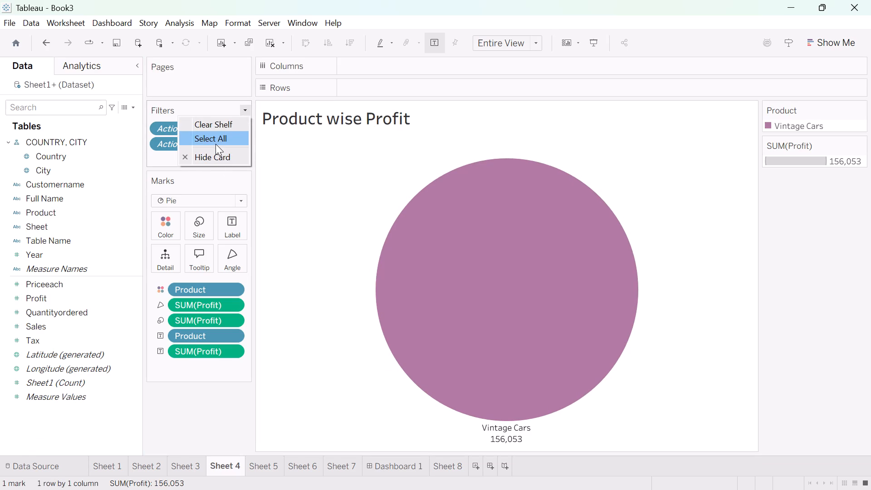
pyautogui.click(229, 129)
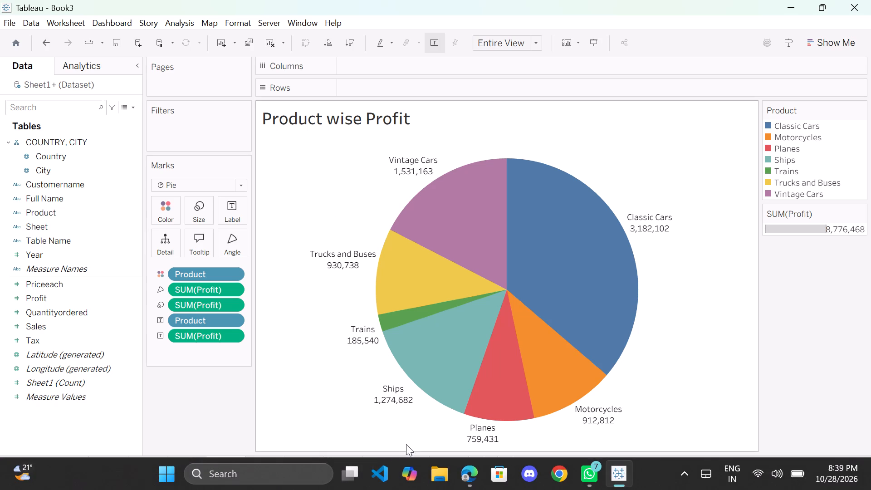
# Go back through Dashboard 1 to the Product Comparison worksheet and clear all of its filters.
pyautogui.click(388, 471)
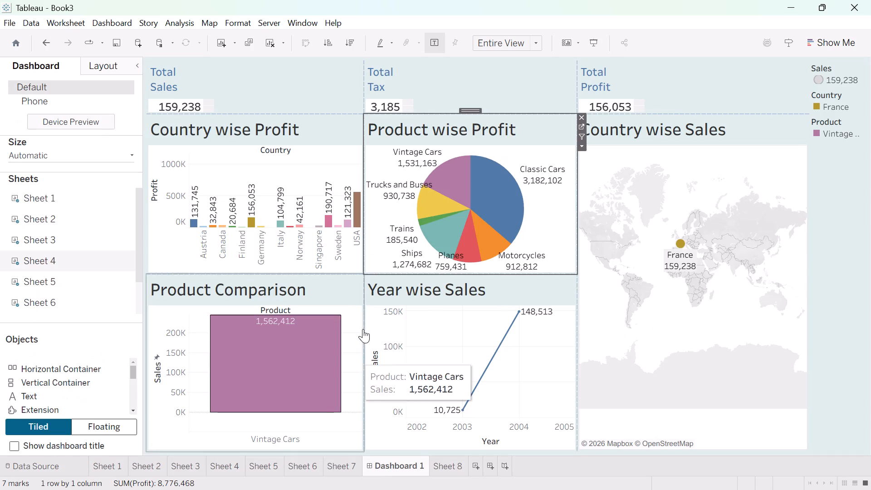
pyautogui.click(347, 285)
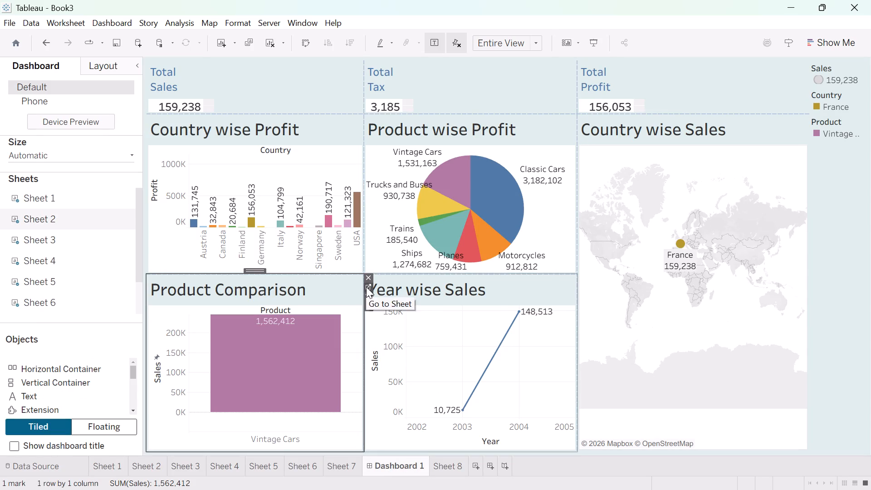
pyautogui.click(366, 287)
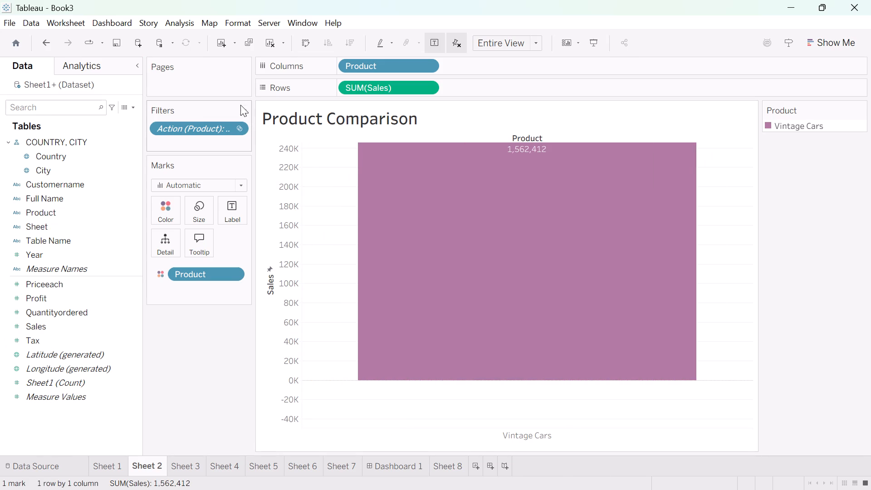
pyautogui.click(243, 110)
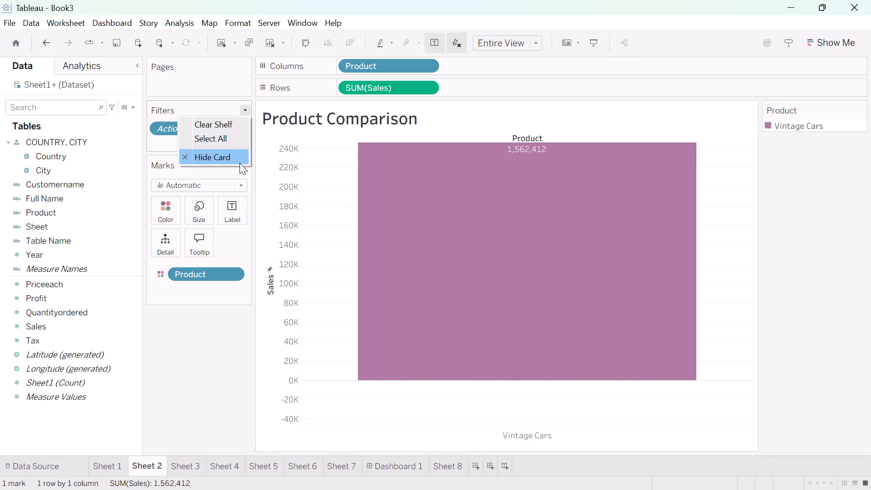
pyautogui.click(224, 129)
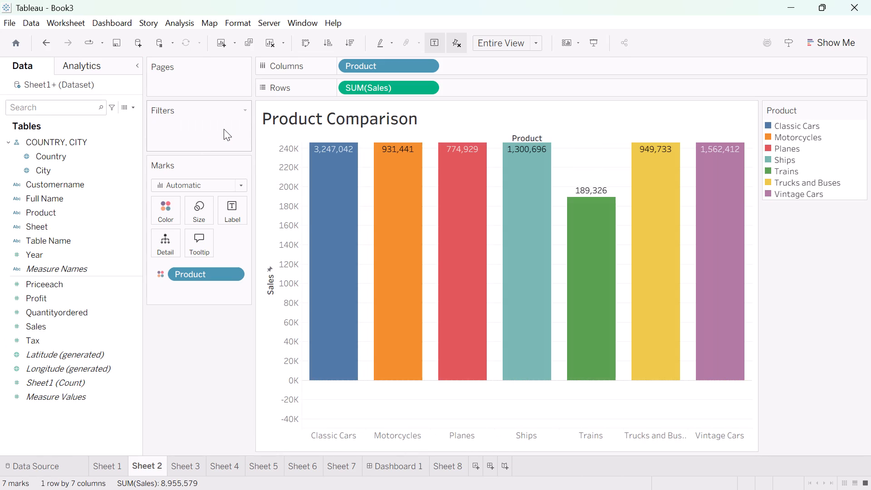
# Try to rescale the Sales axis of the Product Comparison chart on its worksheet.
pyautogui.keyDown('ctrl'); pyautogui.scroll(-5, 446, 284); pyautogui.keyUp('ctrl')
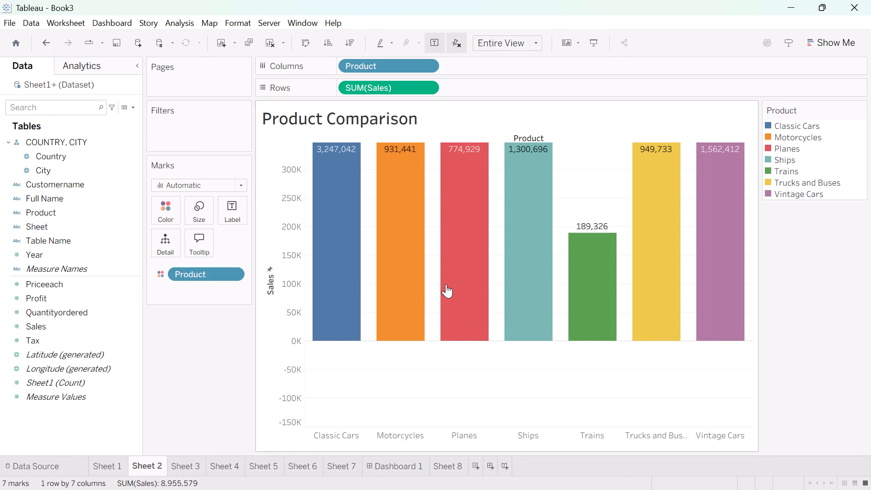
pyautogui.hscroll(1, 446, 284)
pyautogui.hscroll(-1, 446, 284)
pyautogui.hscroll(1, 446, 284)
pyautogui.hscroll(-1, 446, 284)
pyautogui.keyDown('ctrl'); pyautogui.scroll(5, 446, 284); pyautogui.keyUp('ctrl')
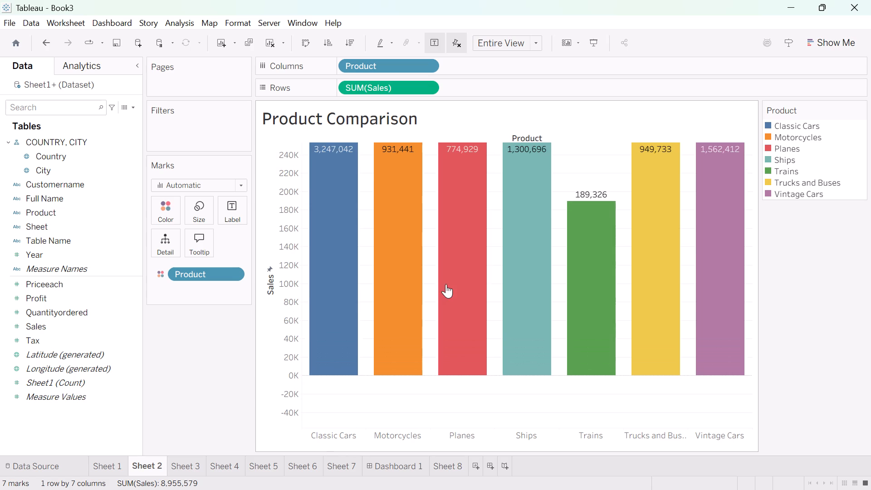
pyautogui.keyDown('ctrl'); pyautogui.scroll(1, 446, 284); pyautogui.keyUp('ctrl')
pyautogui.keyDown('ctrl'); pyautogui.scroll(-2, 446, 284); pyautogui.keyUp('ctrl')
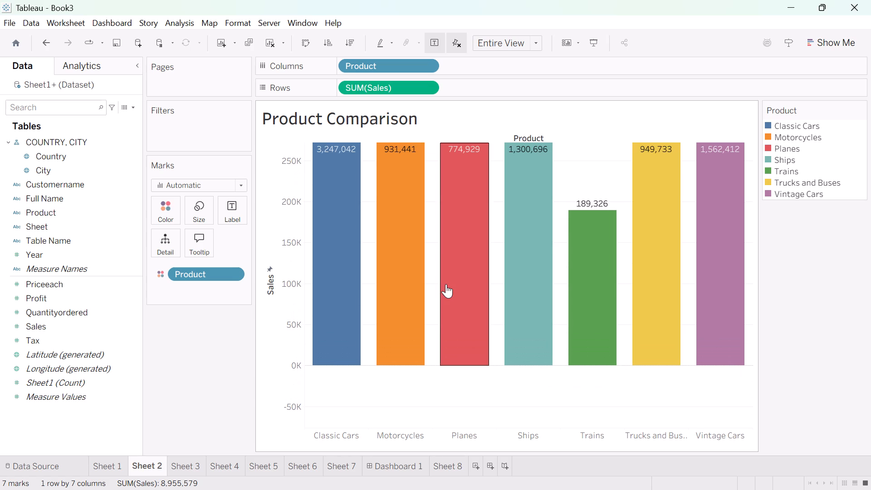
# On Dashboard 1, zoom out the Product Comparison chart's Sales axis to show up to about 3M so every bar fits in full.
pyautogui.click(375, 467)
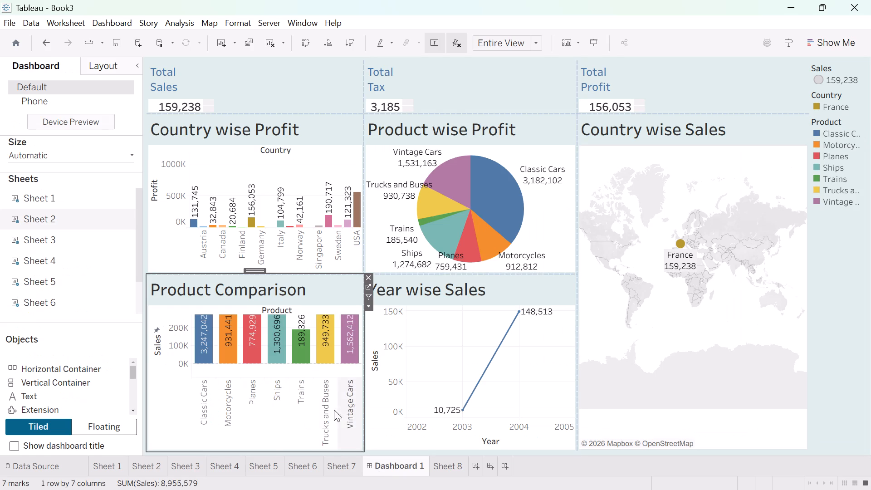
pyautogui.click(169, 438)
pyautogui.scroll(1, 172, 416)
pyautogui.keyDown('ctrl'); pyautogui.scroll(2, 208, 368); pyautogui.keyUp('ctrl')
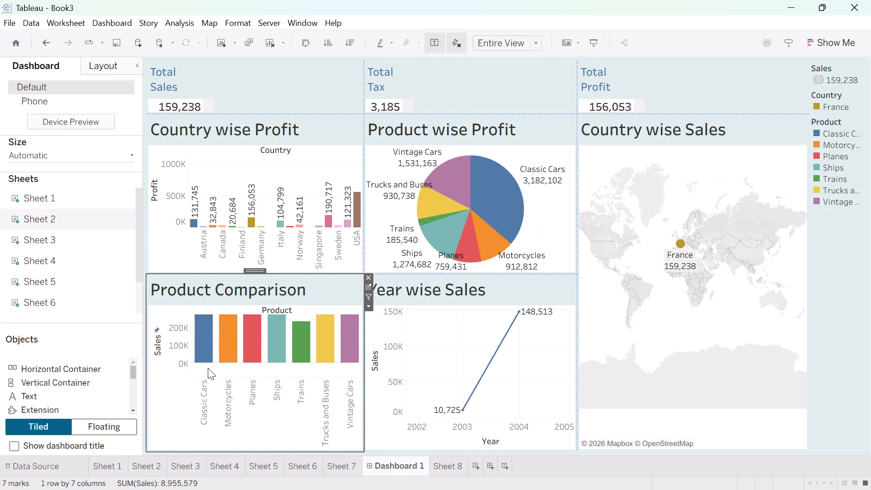
pyautogui.keyDown('ctrl'); pyautogui.scroll(-12, 208, 368); pyautogui.keyUp('ctrl')
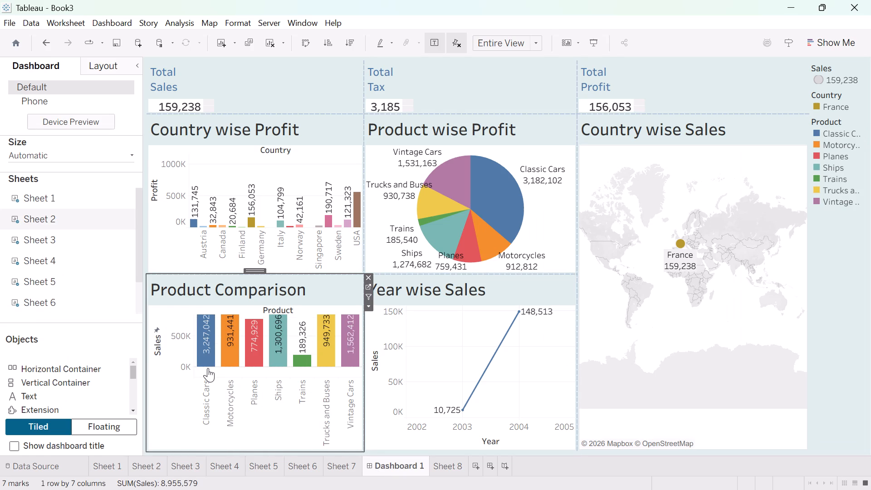
pyautogui.keyDown('ctrl'); pyautogui.scroll(-7, 208, 368); pyautogui.keyUp('ctrl')
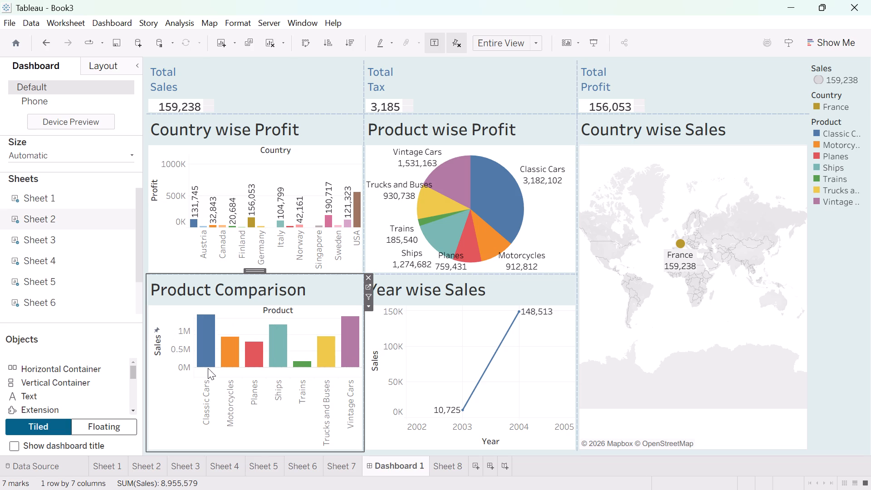
pyautogui.keyDown('ctrl'); pyautogui.scroll(-3, 208, 368); pyautogui.keyUp('ctrl')
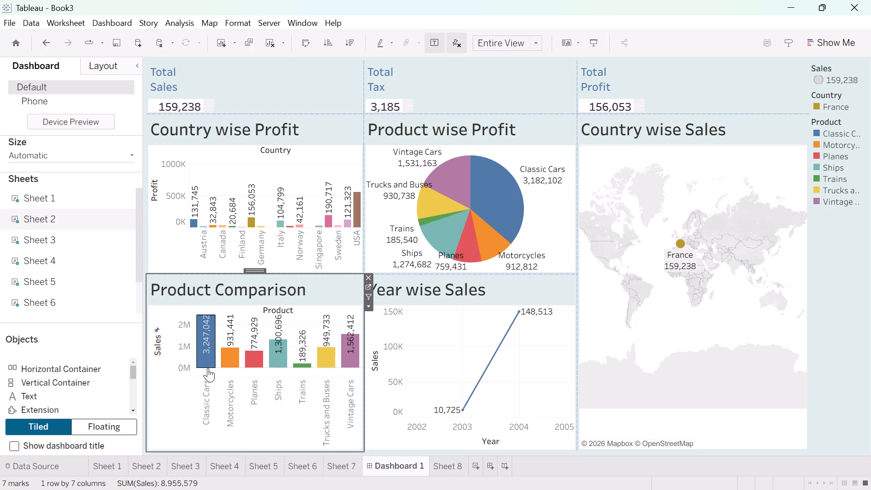
pyautogui.keyDown('ctrl'); pyautogui.scroll(-3, 208, 368); pyautogui.keyUp('ctrl')
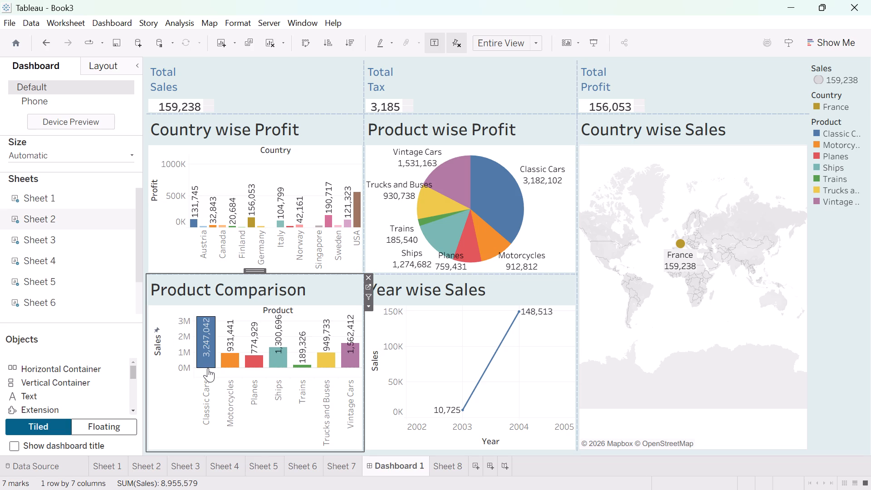
pyautogui.keyDown('ctrl'); pyautogui.scroll(-1, 208, 368); pyautogui.keyUp('ctrl')
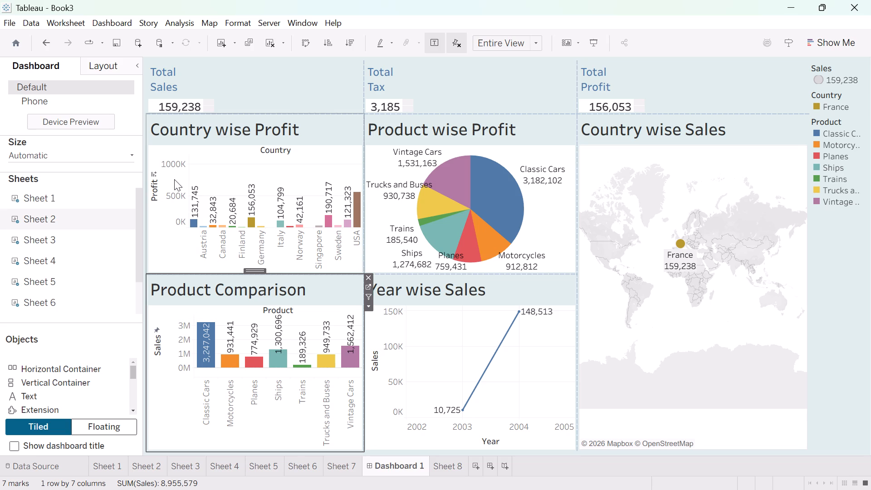
# Edit dashboard action Filter3 so that Sheet 2 is the only source sheet selected on Dashboard 1.
pyautogui.hotkey('ctrl', 'shift', 'd')
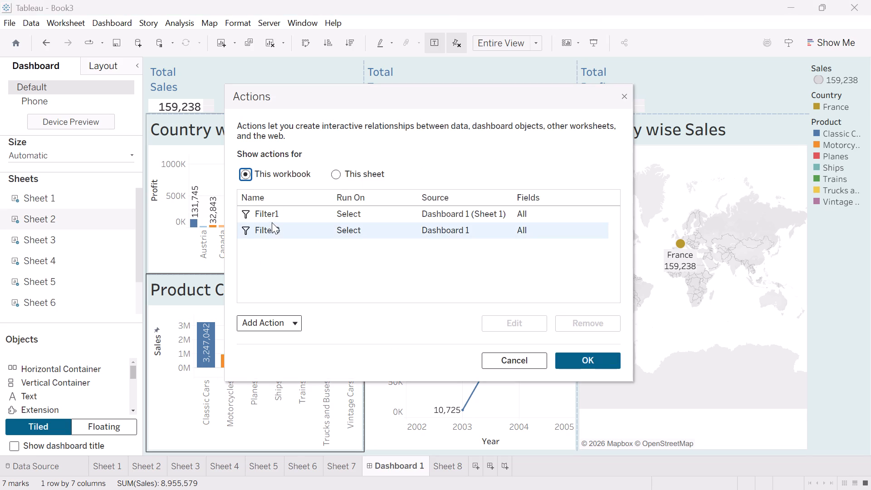
pyautogui.click(284, 227)
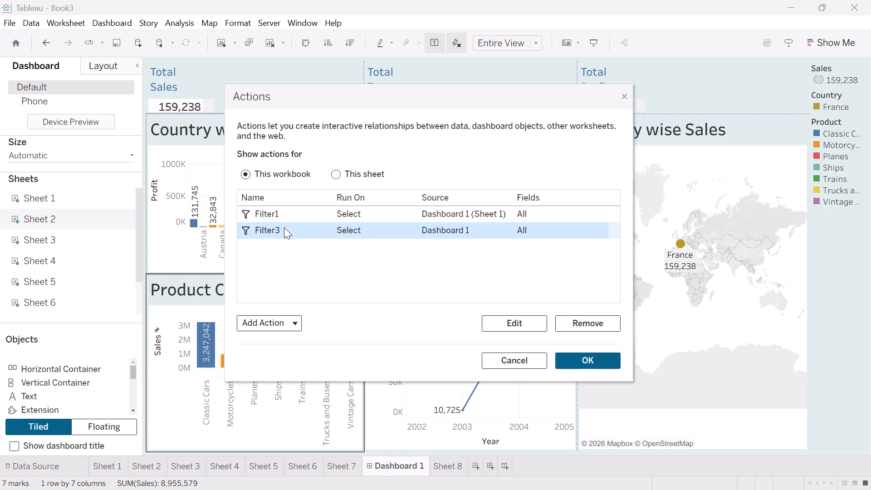
pyautogui.doubleClick(357, 231)
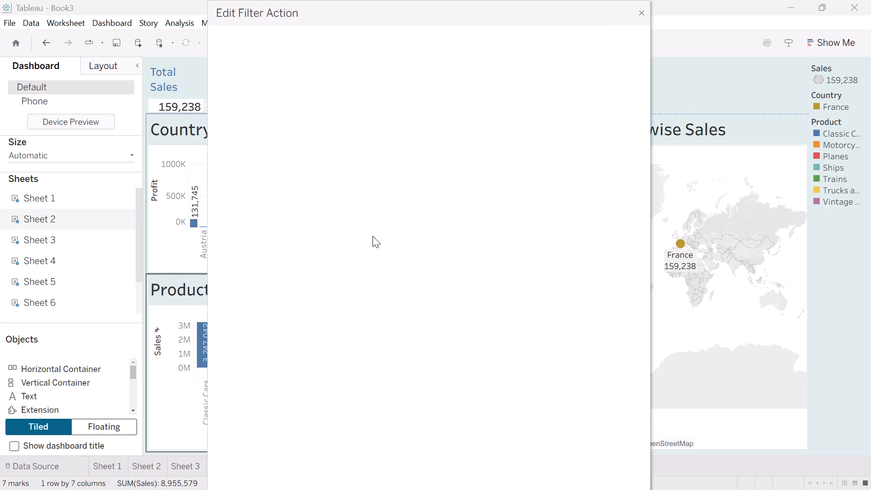
pyautogui.click(229, 148)
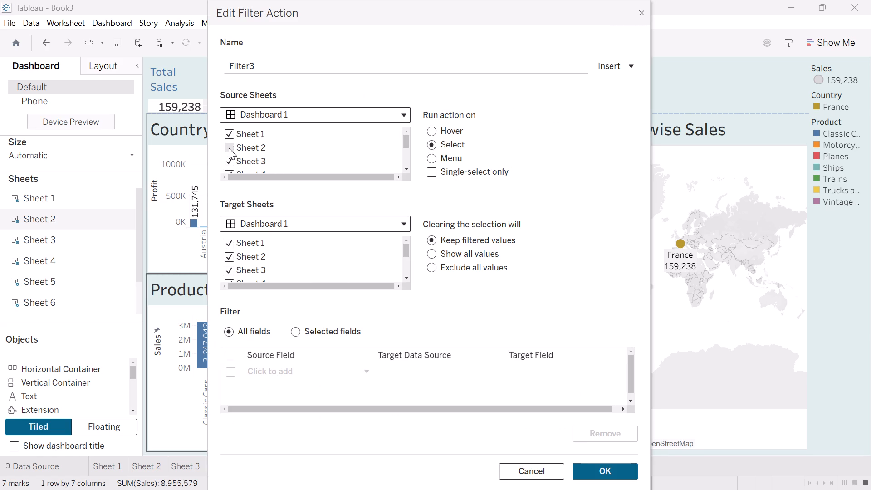
pyautogui.click(229, 148)
pyautogui.click(230, 131)
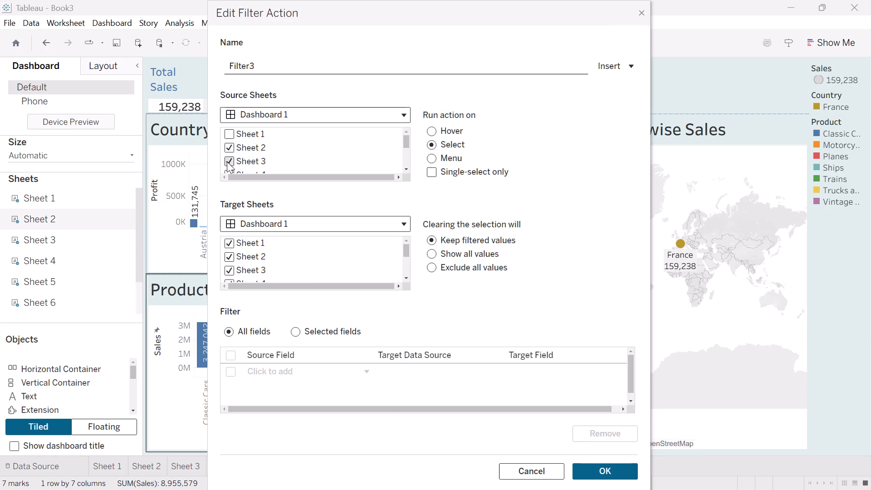
pyautogui.click(227, 162)
pyautogui.scroll(-1, 227, 162)
pyautogui.click(227, 162)
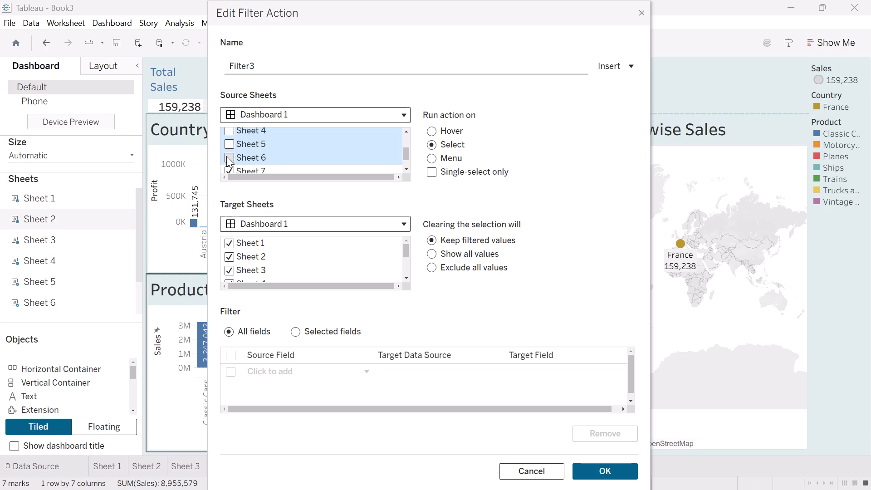
pyautogui.click(228, 172)
pyautogui.scroll(1, 257, 157)
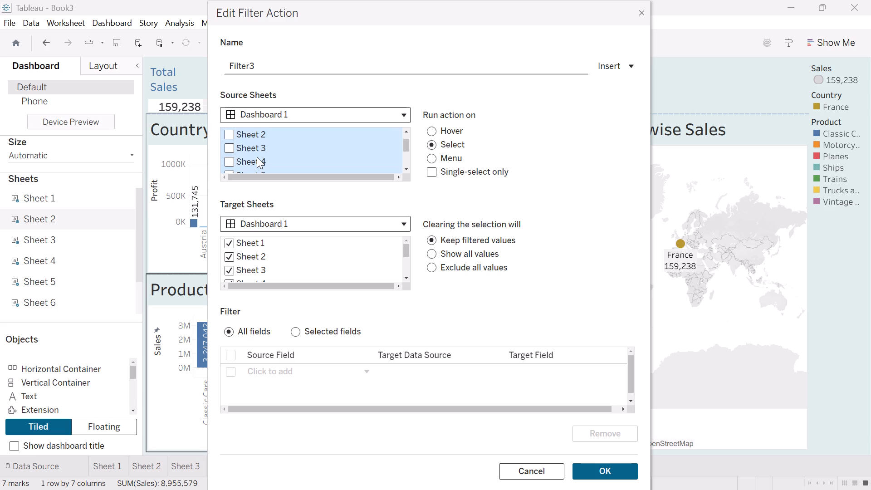
pyautogui.scroll(1, 257, 157)
pyautogui.click(232, 150)
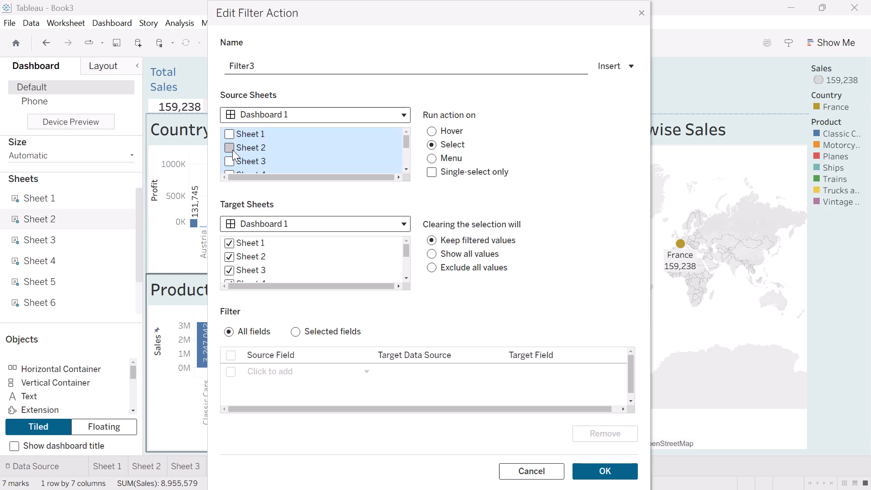
pyautogui.click(229, 160)
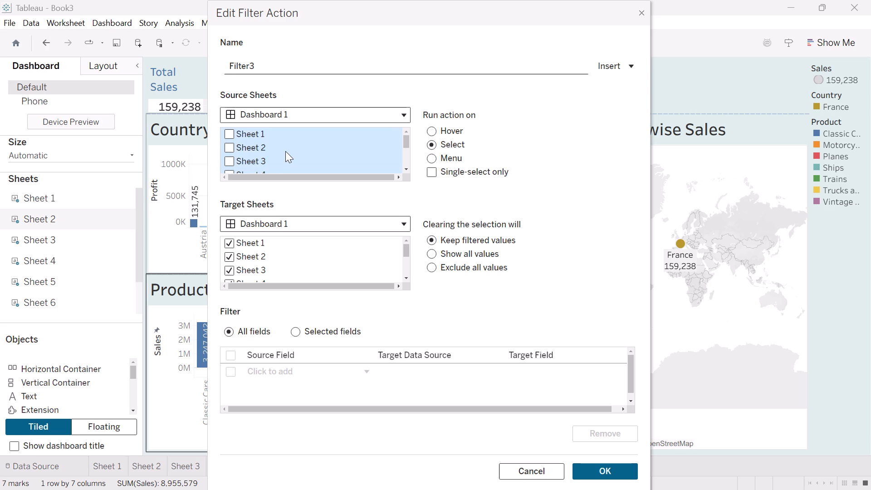
pyautogui.click(285, 151)
pyautogui.click(231, 149)
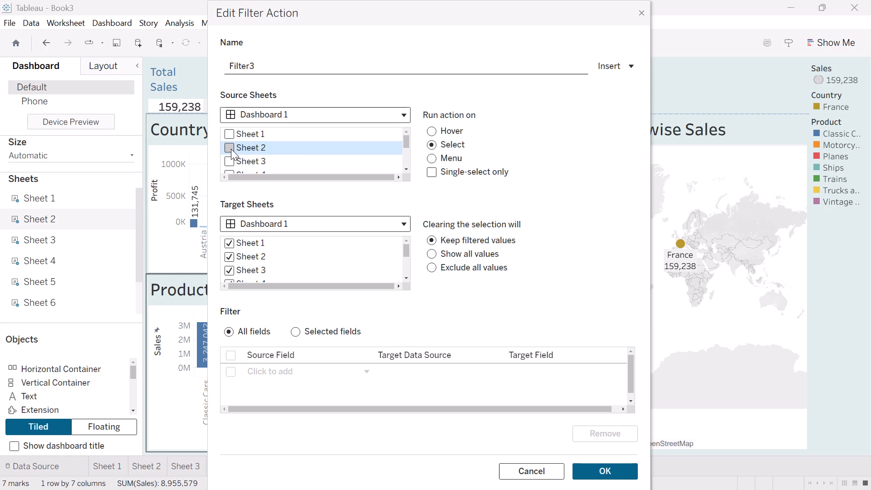
pyautogui.scroll(-4, 244, 154)
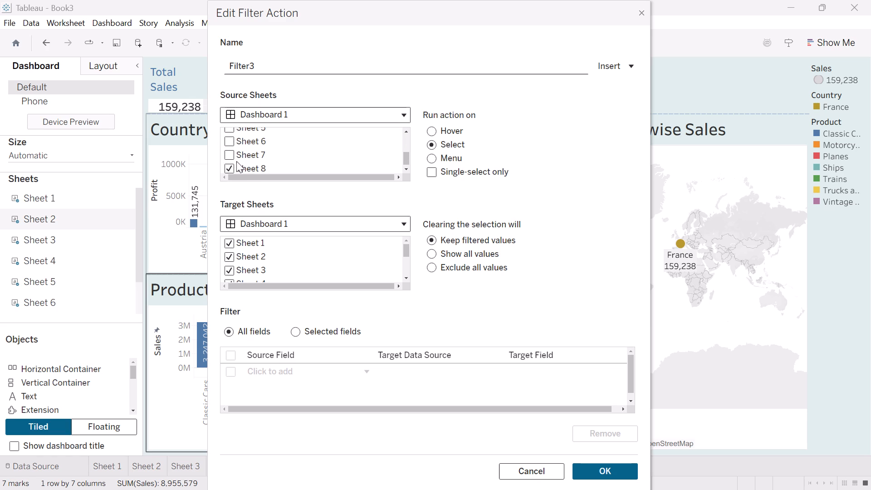
pyautogui.click(231, 167)
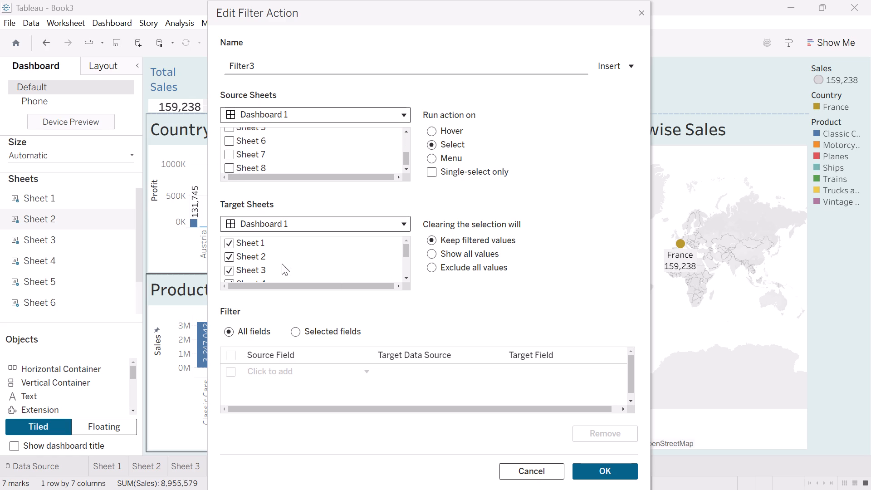
# Exclude Sheet 2 from Filter3's target sheets on Dashboard 1 and apply the action changes.
pyautogui.click(230, 256)
pyautogui.click(590, 471)
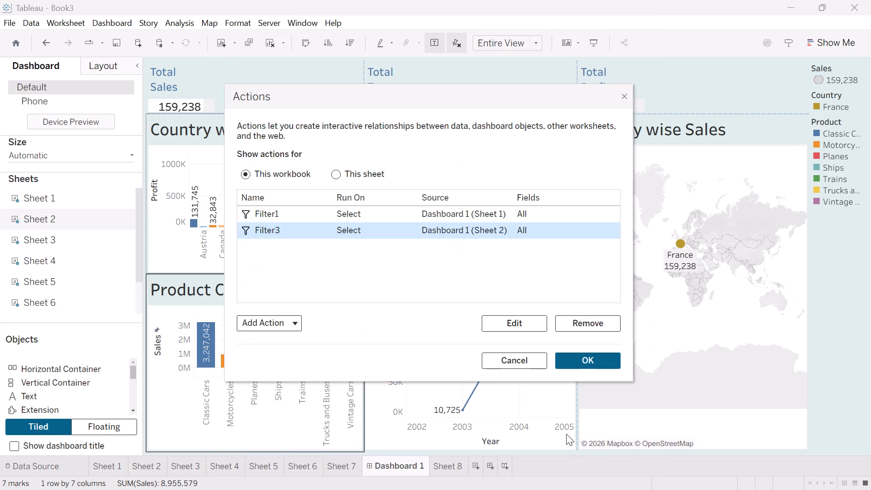
pyautogui.click(568, 362)
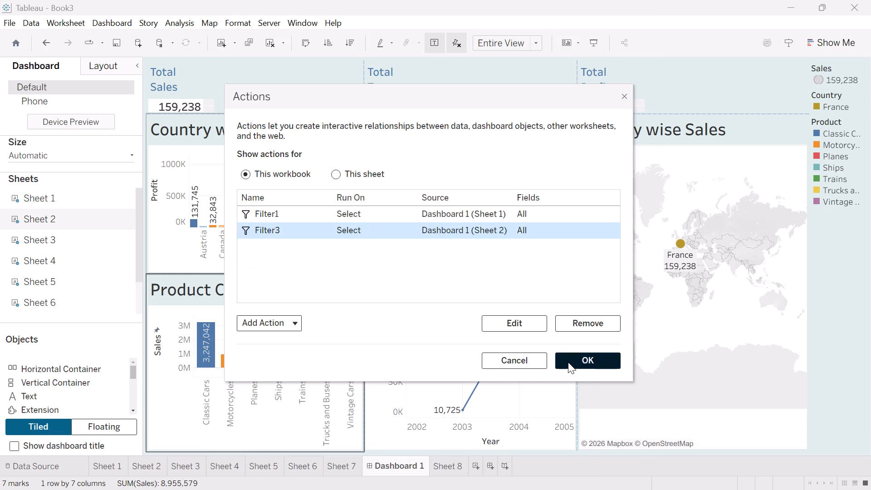
# Switch to the tutorial video in Microsoft Edge and skip ahead through the filter action explanation.
pyautogui.press('space')
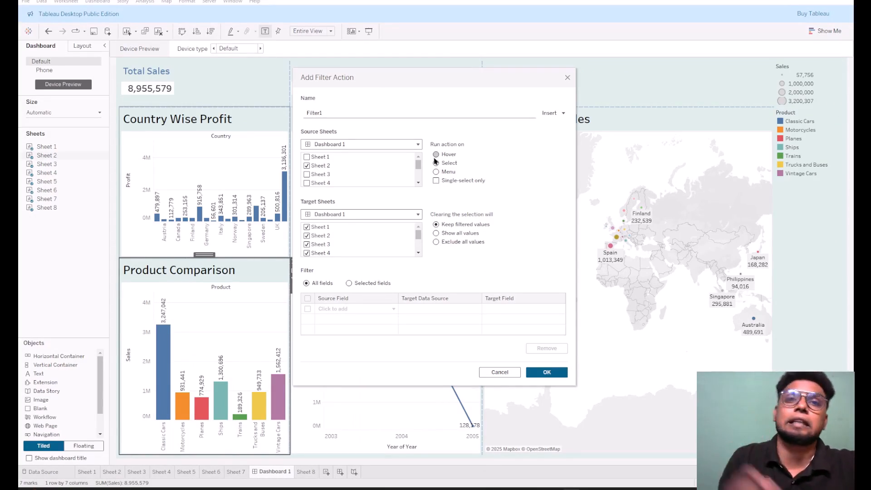
pyautogui.press('Right')
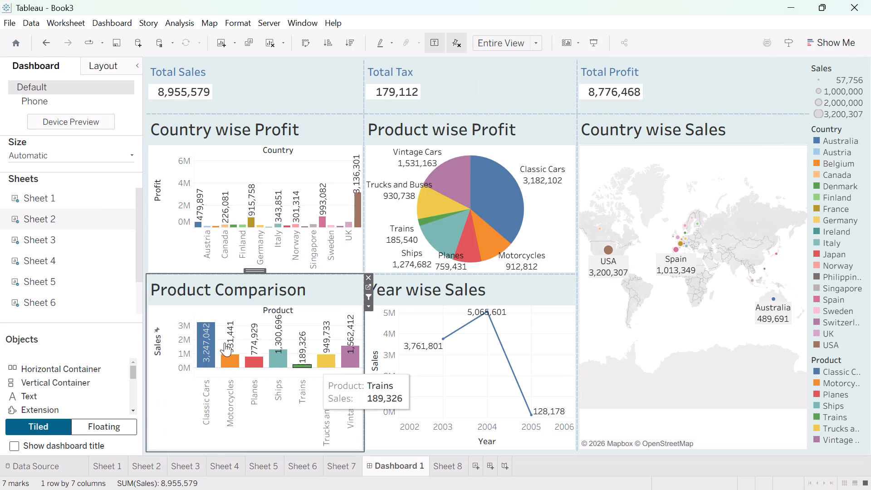
# Back in Tableau, test the filter action by selecting Classic Cars and then Planes in the Product Comparison chart.
pyautogui.click(208, 340)
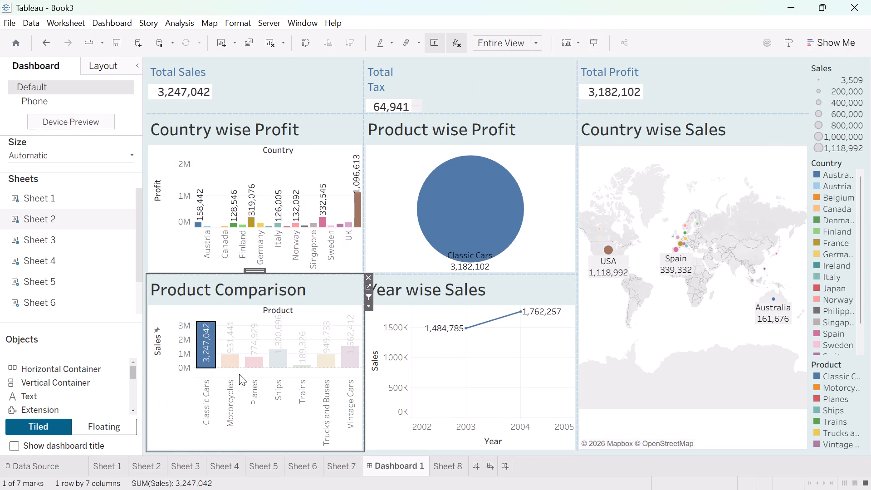
pyautogui.click(248, 367)
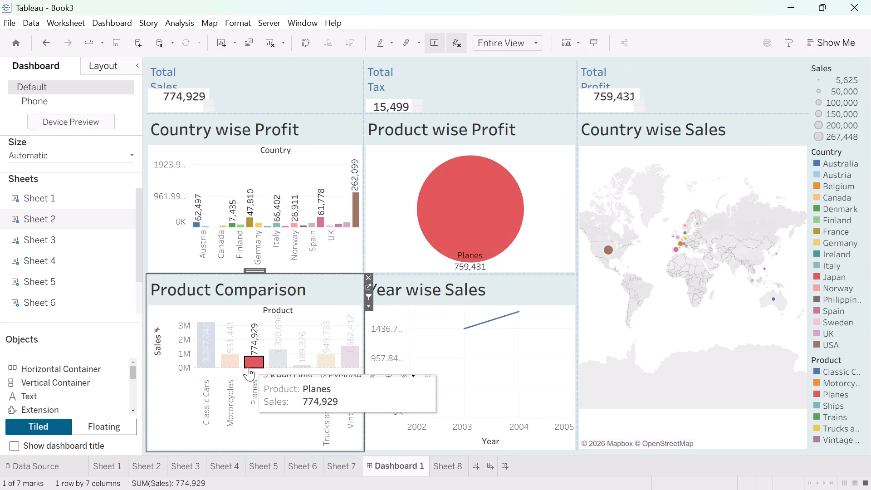
# Toggle the Use as Filter setting of the Product Comparison chart on Dashboard 1.
pyautogui.click(368, 296)
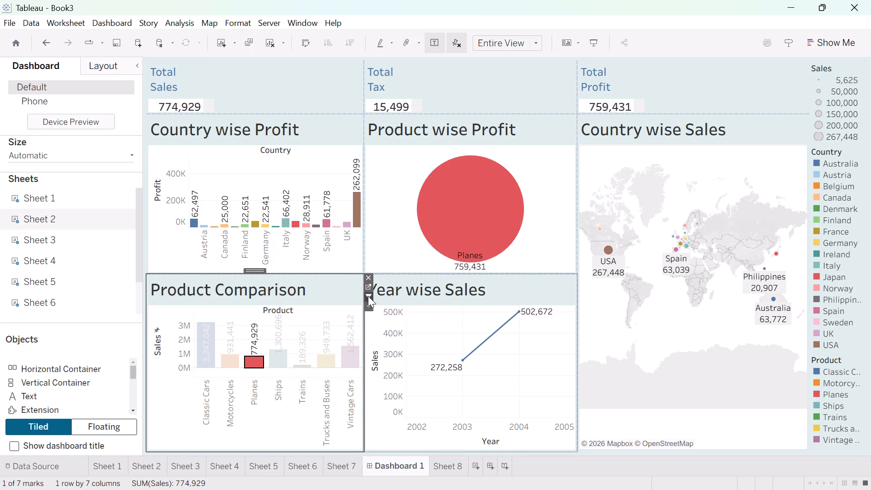
# Return to the tutorial video in Microsoft Edge and skip ahead through the dashboard demonstration.
pyautogui.hscroll(1, 368, 296)
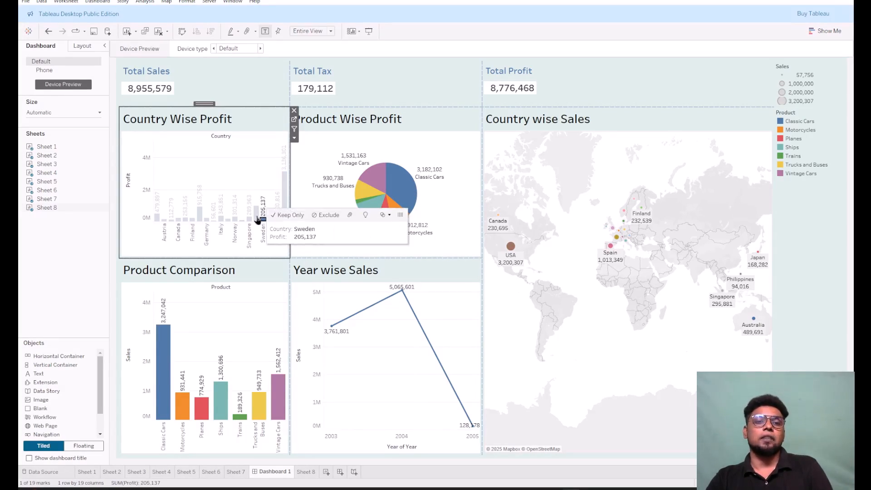
pyautogui.press('Right')
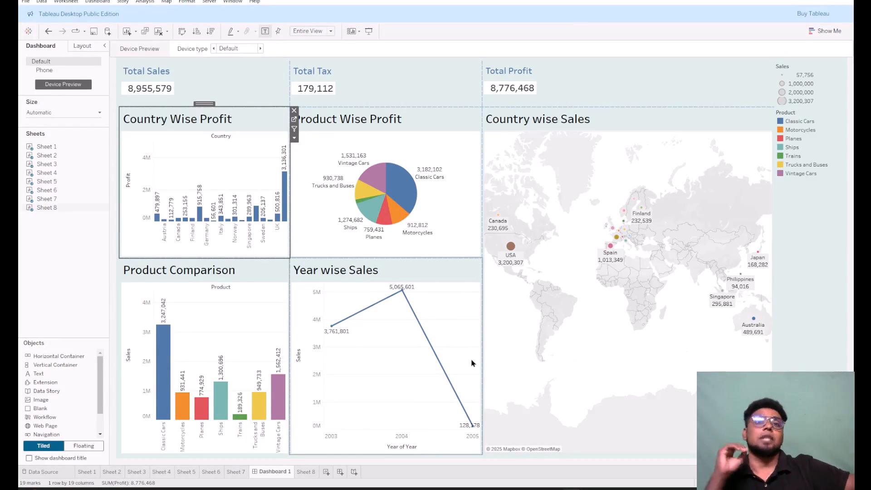
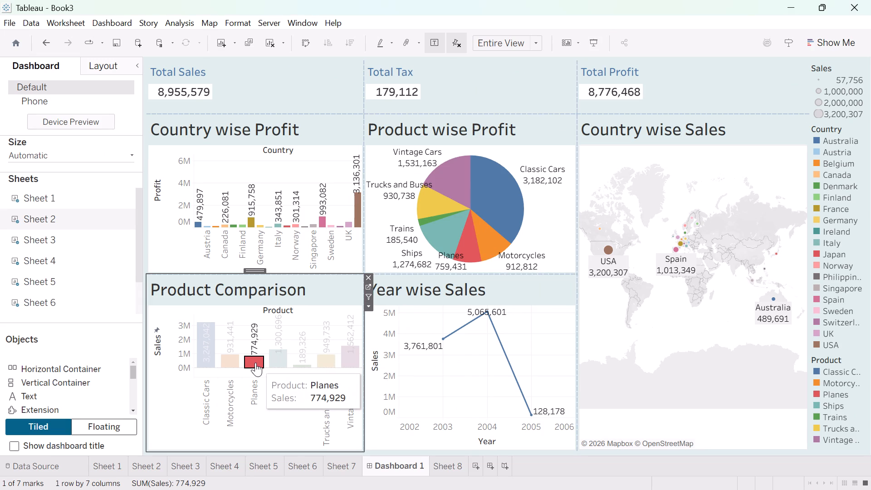
# Test the Product Comparison chart's effect on the other dashboard sheets using its Planes and Ships bars.
pyautogui.click(255, 363)
pyautogui.click(279, 360)
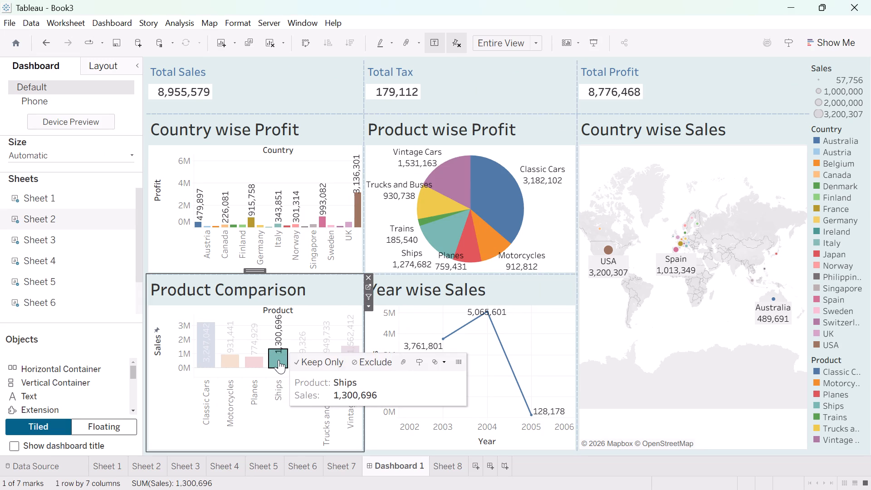
pyautogui.click(279, 360)
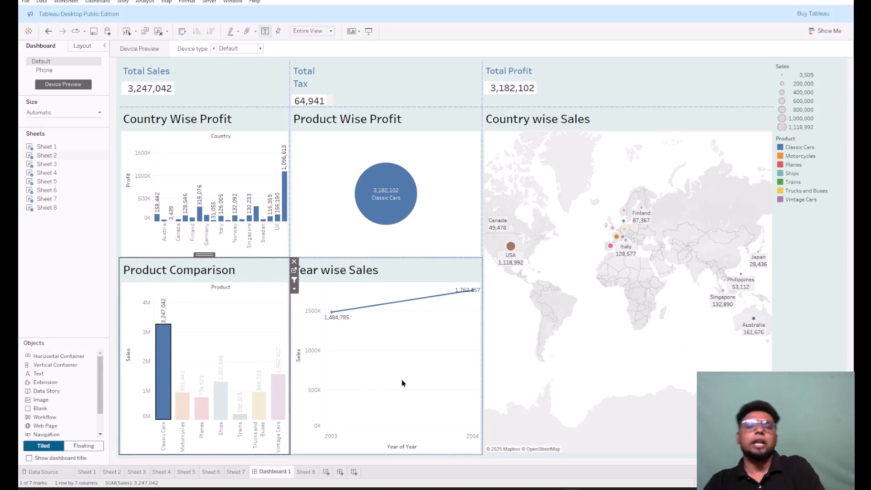
# Switch to the tutorial video in Microsoft Edge and skip ahead to the part showing the dashboard Actions dialog.
pyautogui.press('Right')
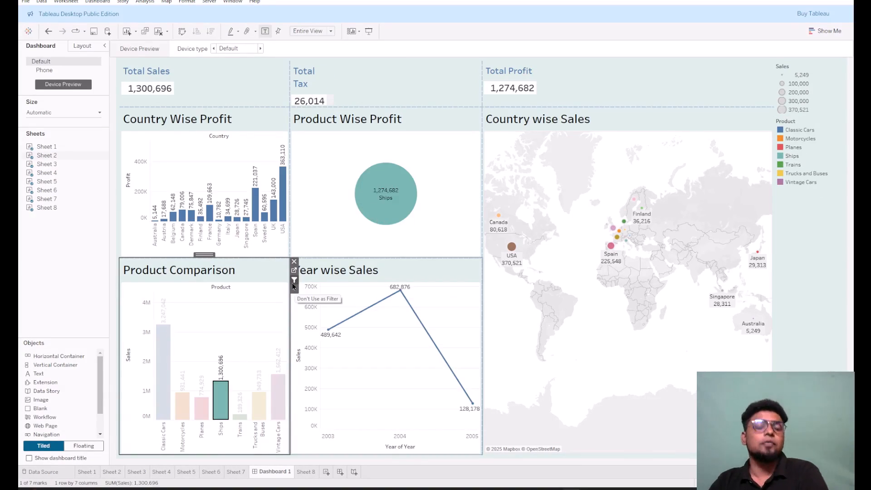
pyautogui.press('Right')
pyautogui.press('Right')
pyautogui.press('Right')
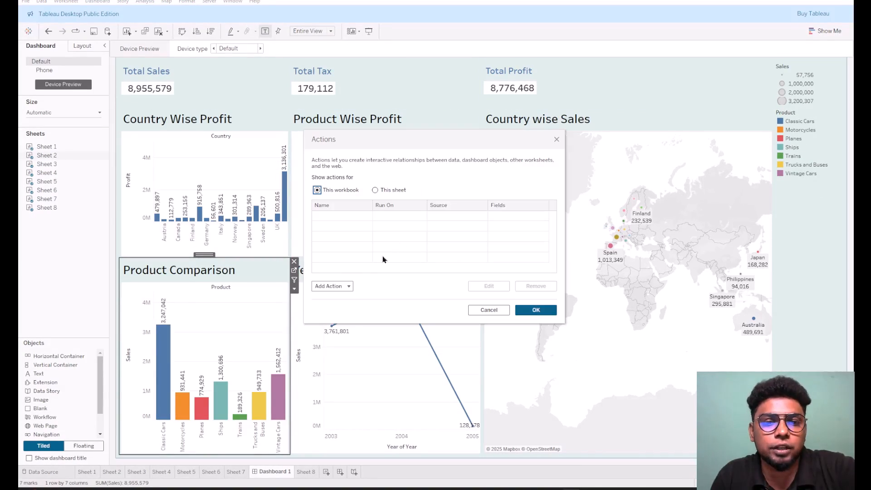
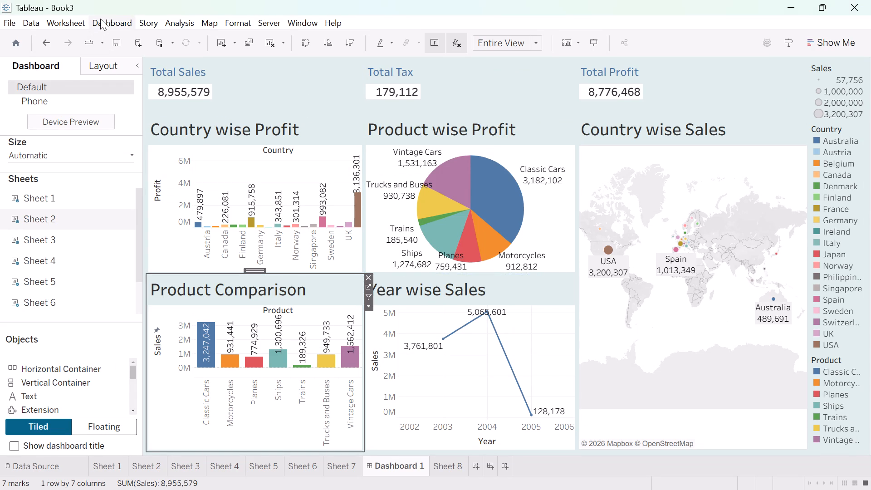
# Add a Highlight action to Dashboard 1 with Sheet 2 as the only source sheet.
pyautogui.hotkey('ctrl', 'shift', 's')
pyautogui.hotkey('ctrl', 'shift', 'd')
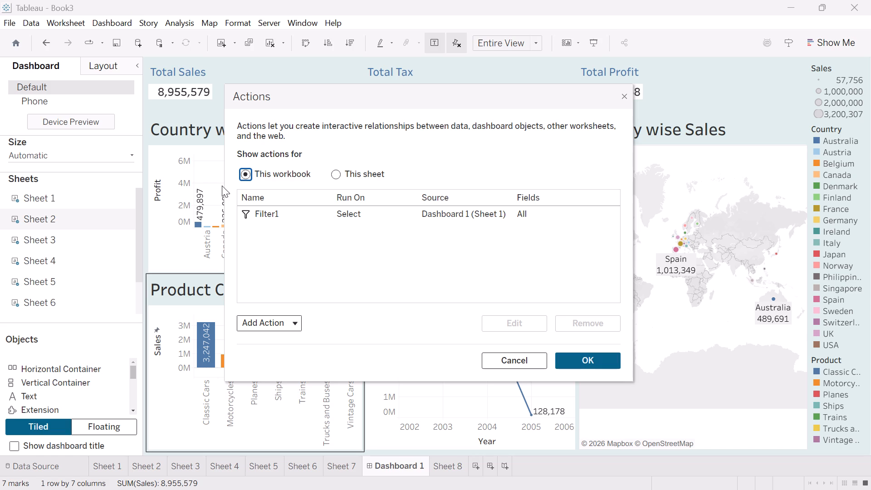
pyautogui.click(272, 320)
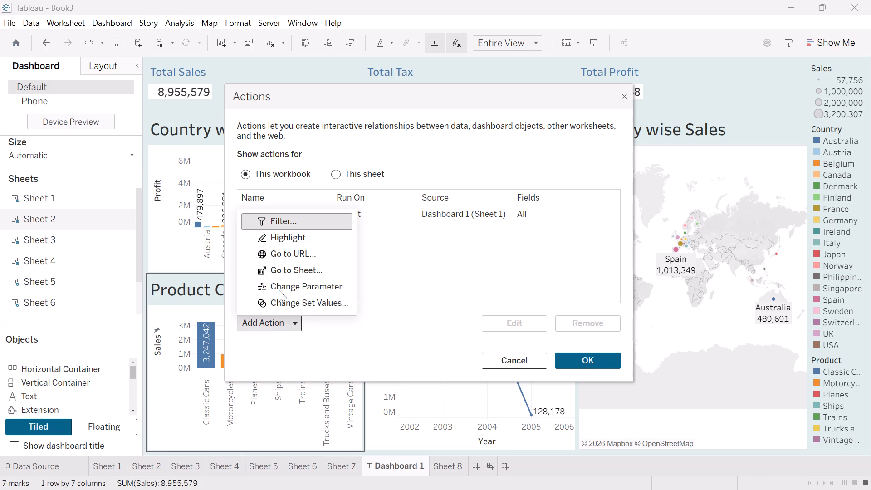
pyautogui.click(293, 232)
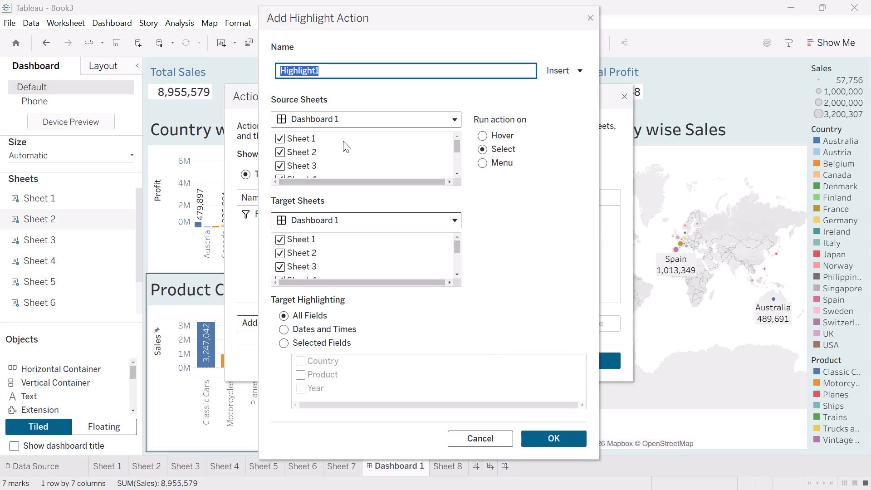
pyautogui.moveTo(343, 141); pyautogui.dragTo(333, 199)
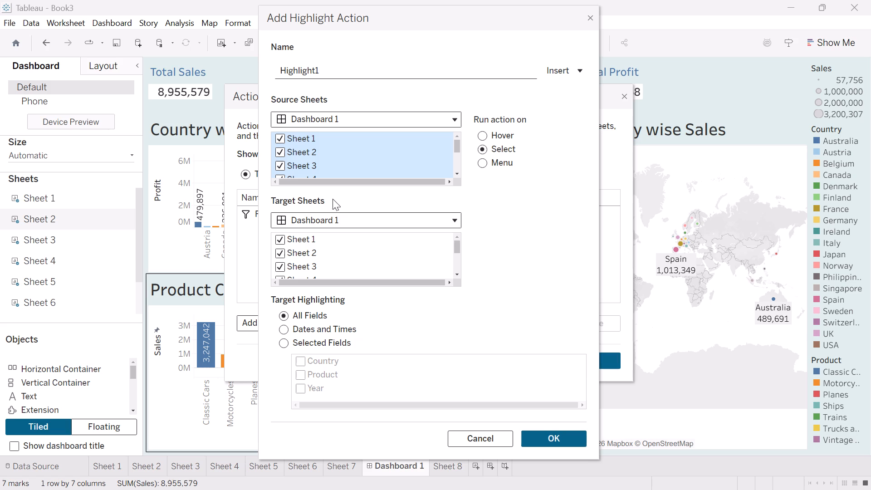
pyautogui.moveTo(333, 199); pyautogui.dragTo(343, 182)
pyautogui.click(279, 142)
pyautogui.scroll(-1, 334, 169)
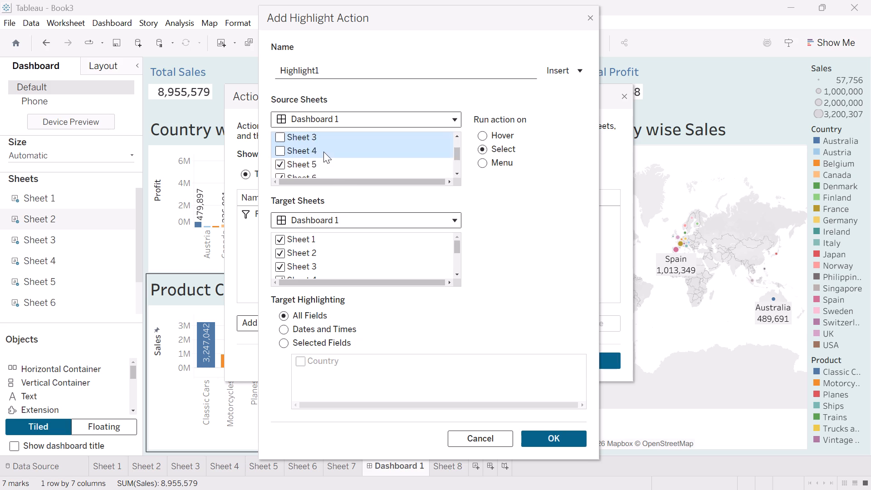
pyautogui.moveTo(323, 152); pyautogui.dragTo(326, 184)
pyautogui.click(281, 151)
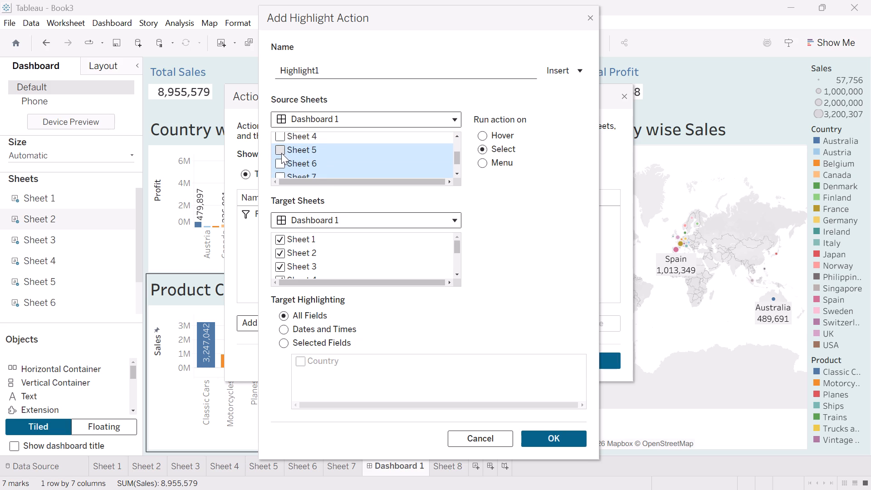
pyautogui.scroll(-1, 297, 162)
pyautogui.click(301, 169)
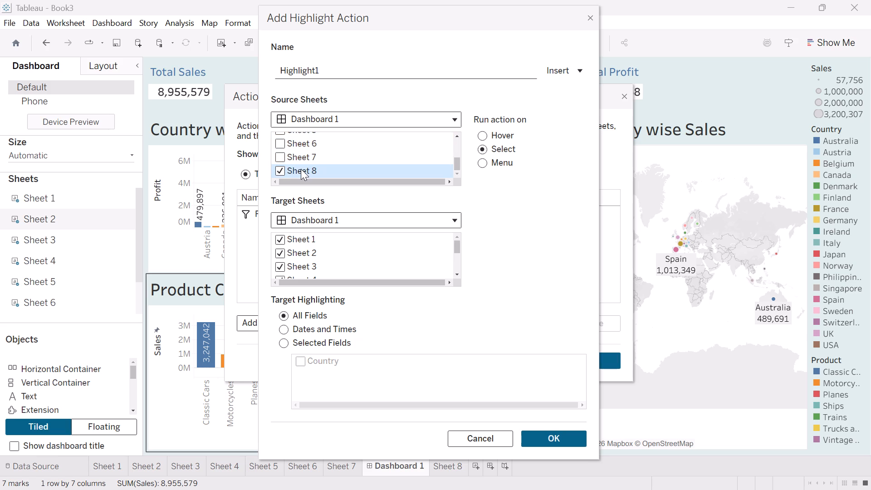
pyautogui.click(283, 168)
pyautogui.scroll(2, 279, 145)
pyautogui.click(279, 156)
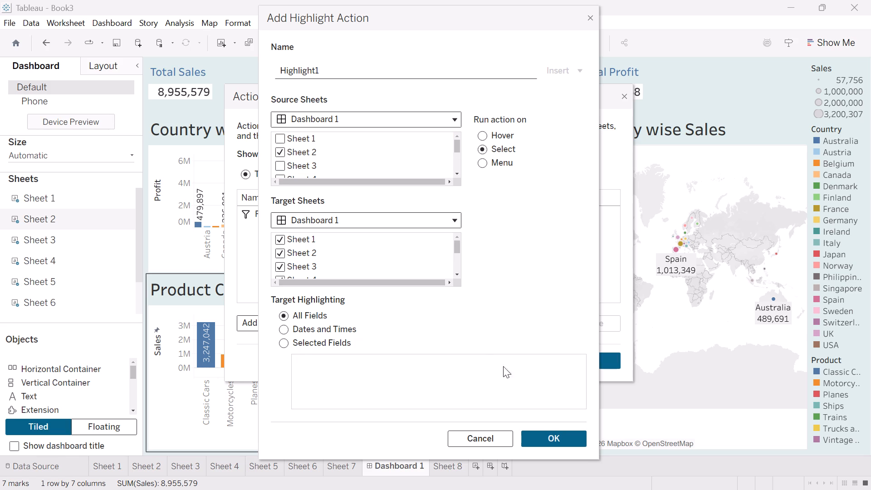
pyautogui.click(541, 439)
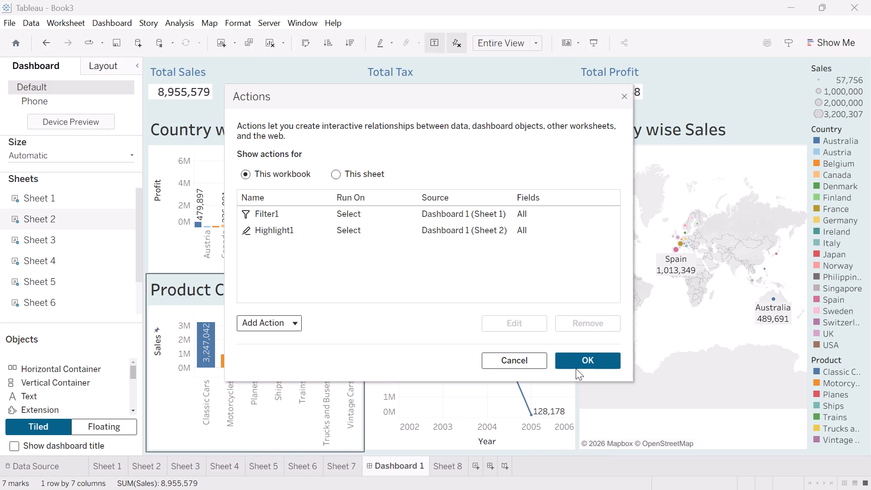
pyautogui.click(578, 357)
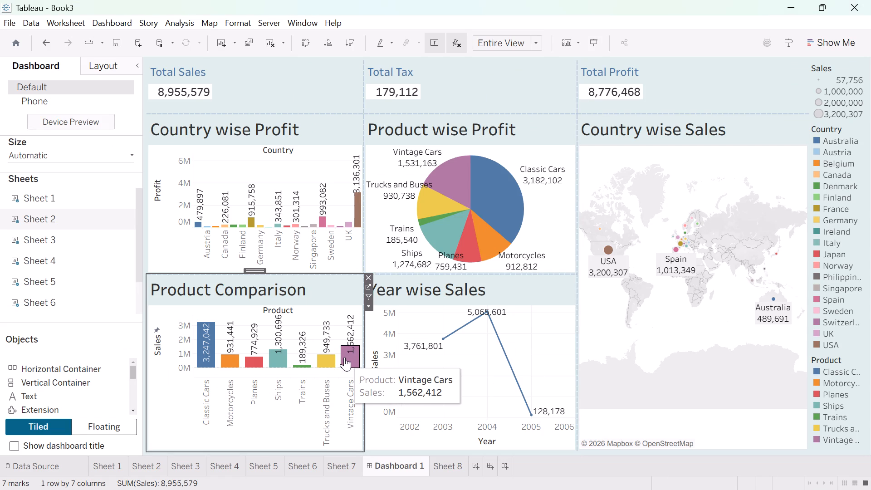
# Test the highlight action with the Vintage Cars bar in the Product Comparison chart.
pyautogui.click(345, 357)
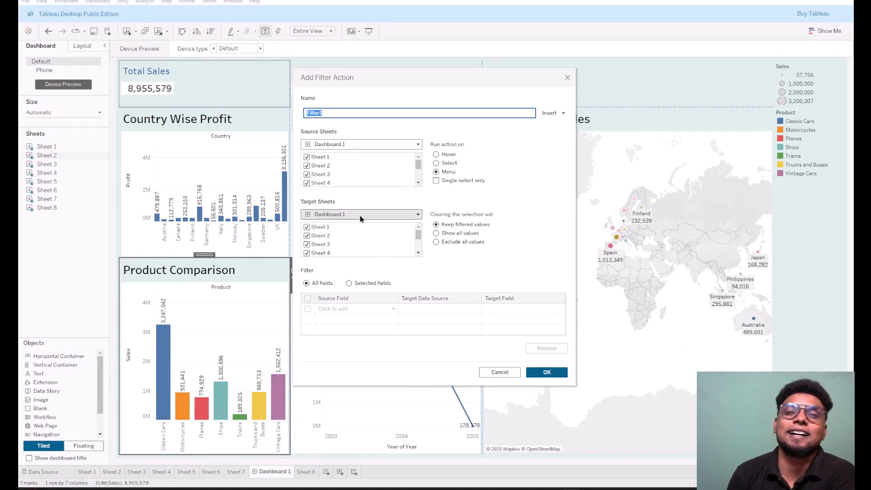
# Switch to the tutorial video in Microsoft Edge and skip ahead in the Add Filter Action part.
pyautogui.press('Right')
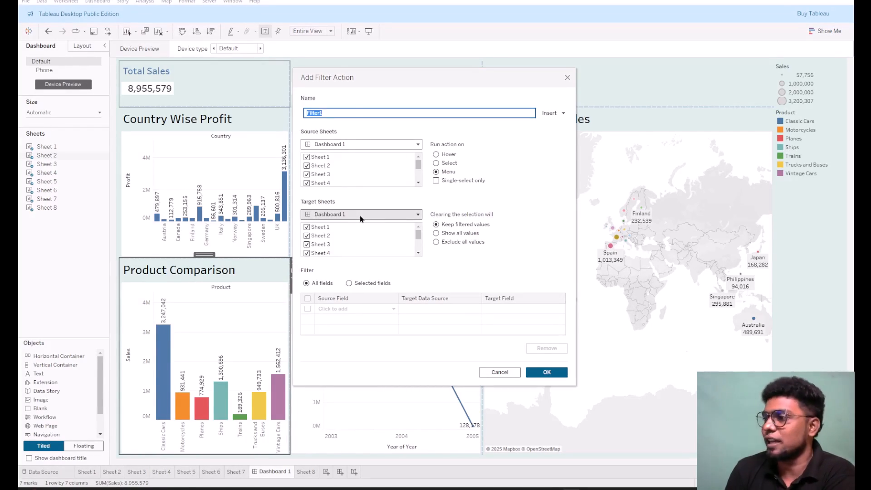
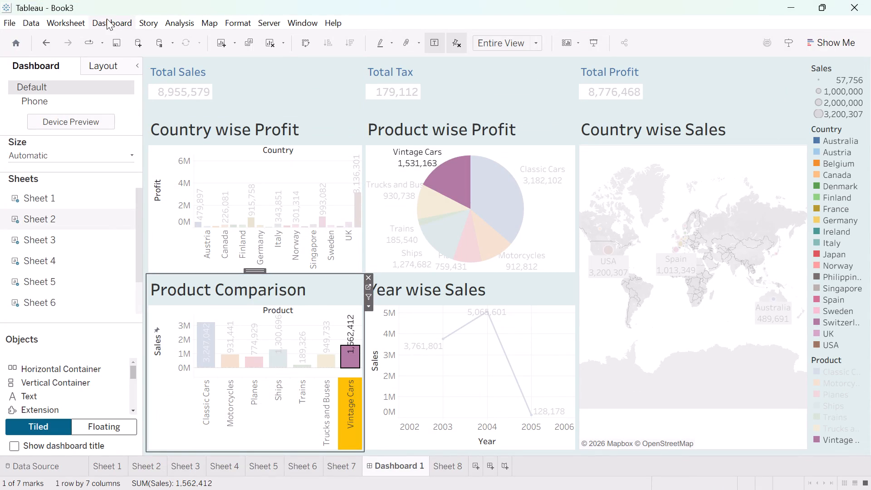
# Remove the existing Filter1 and Highlight1 actions from the workbook's dashboard actions.
pyautogui.hotkey('ctrl', 'shift', 's')
pyautogui.hotkey('ctrl', 'shift', 'd')
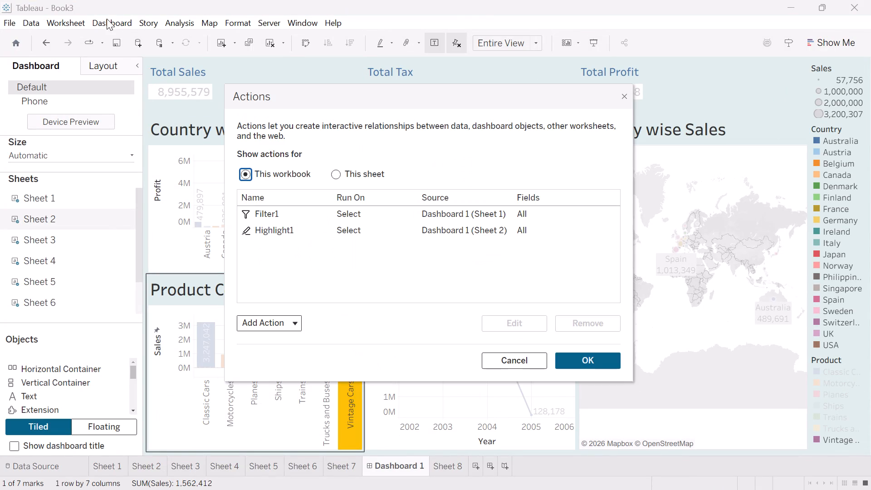
pyautogui.click(581, 214)
pyautogui.click(586, 319)
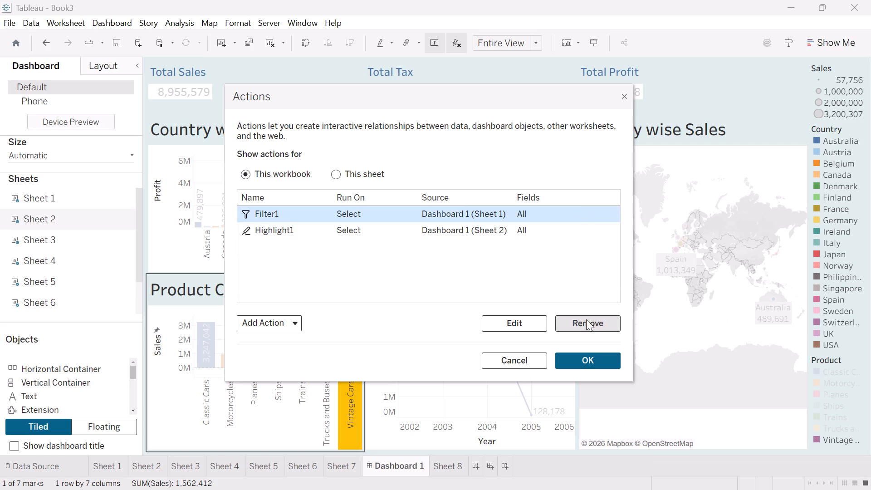
pyautogui.click(548, 220)
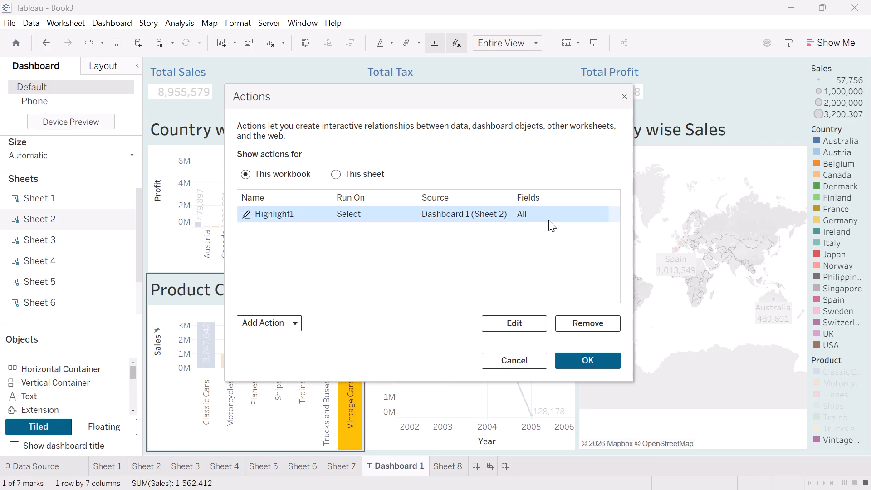
pyautogui.click(577, 327)
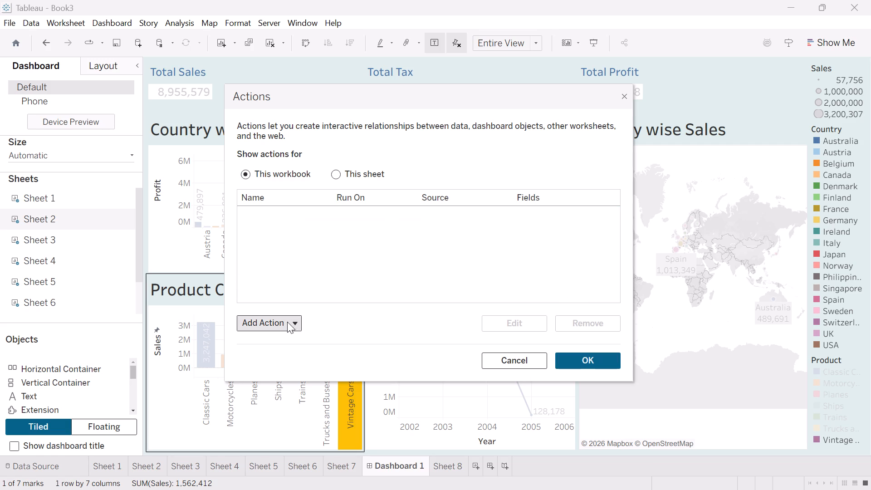
# Add a Filter action to Dashboard 1 with Sheet 2 as the only source sheet, run on Hover.
pyautogui.click(287, 319)
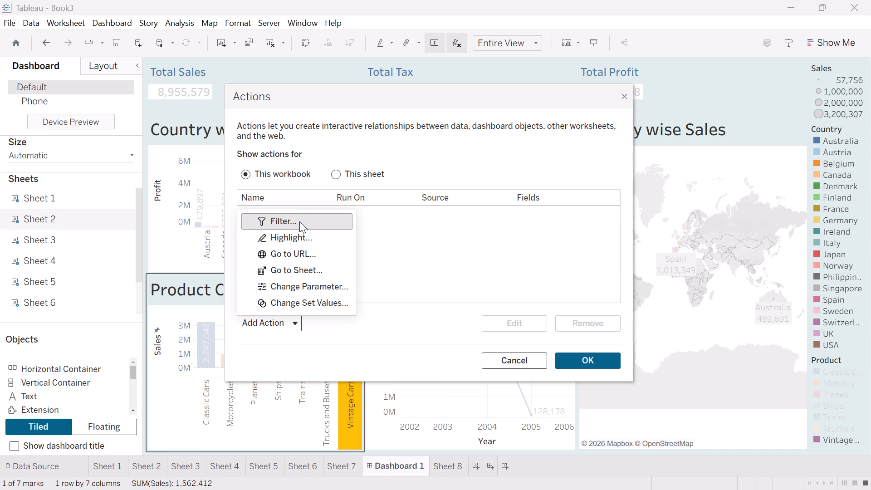
pyautogui.click(299, 221)
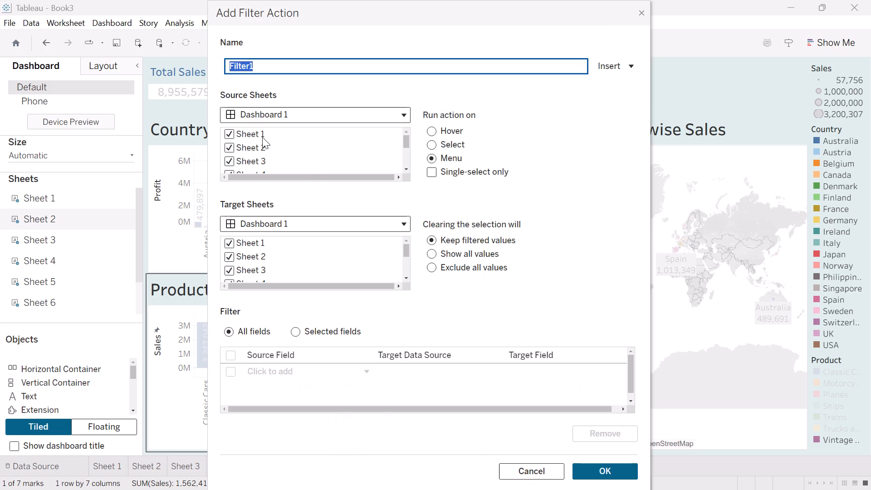
pyautogui.moveTo(274, 133); pyautogui.dragTo(280, 209)
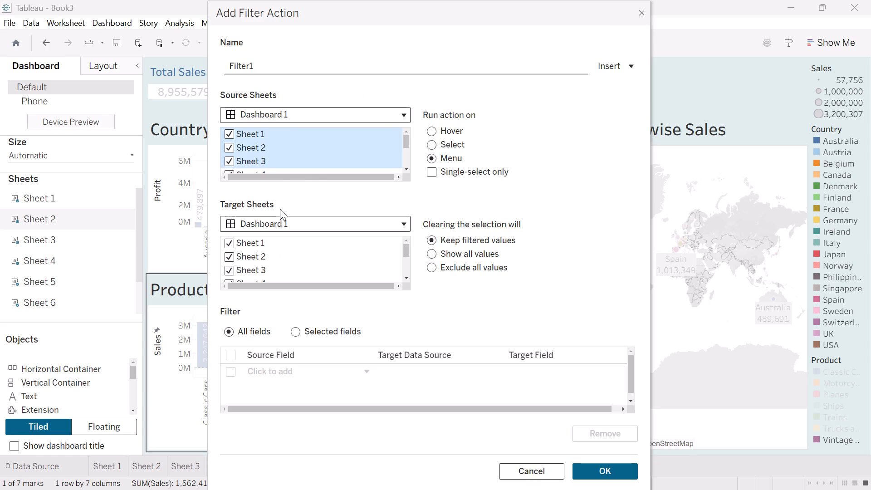
pyautogui.moveTo(280, 209); pyautogui.dragTo(269, 172)
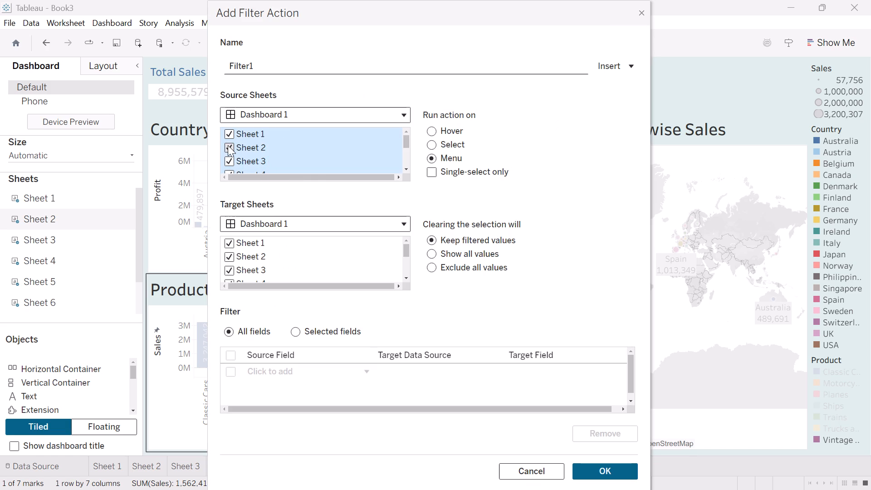
pyautogui.click(228, 145)
pyautogui.scroll(-2, 228, 145)
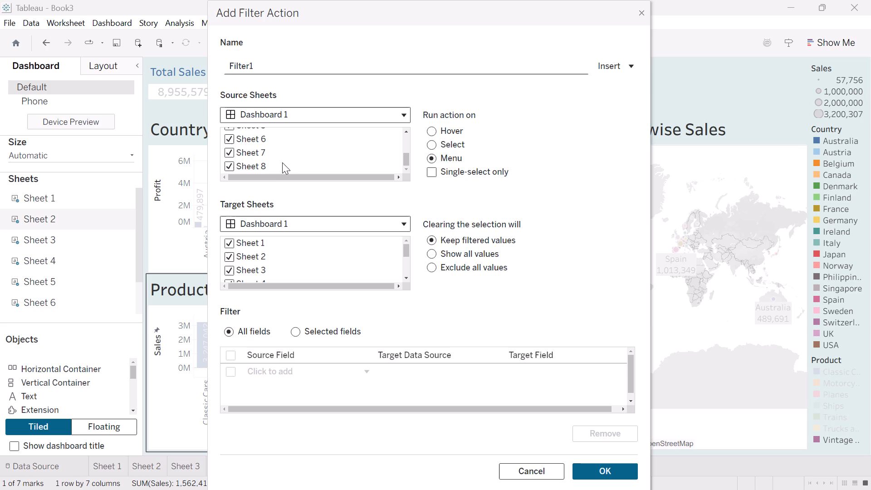
pyautogui.moveTo(287, 165); pyautogui.dragTo(273, 128)
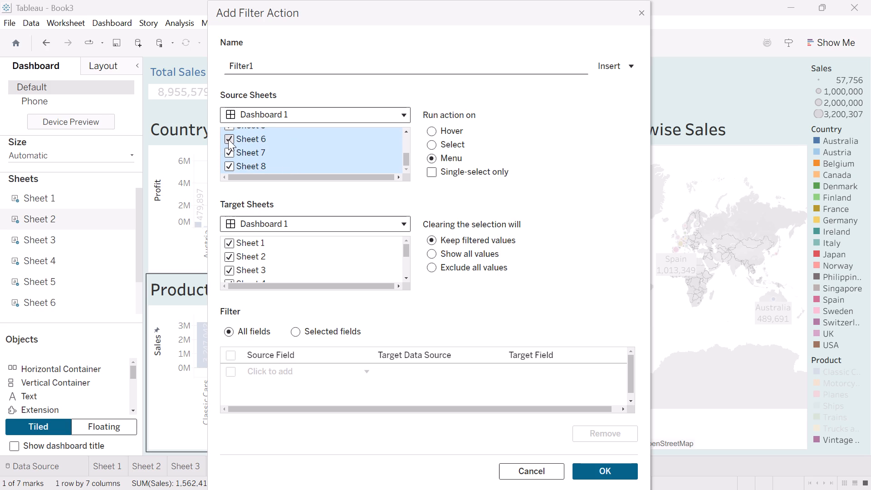
pyautogui.click(228, 139)
pyautogui.scroll(1, 228, 139)
pyautogui.click(228, 139)
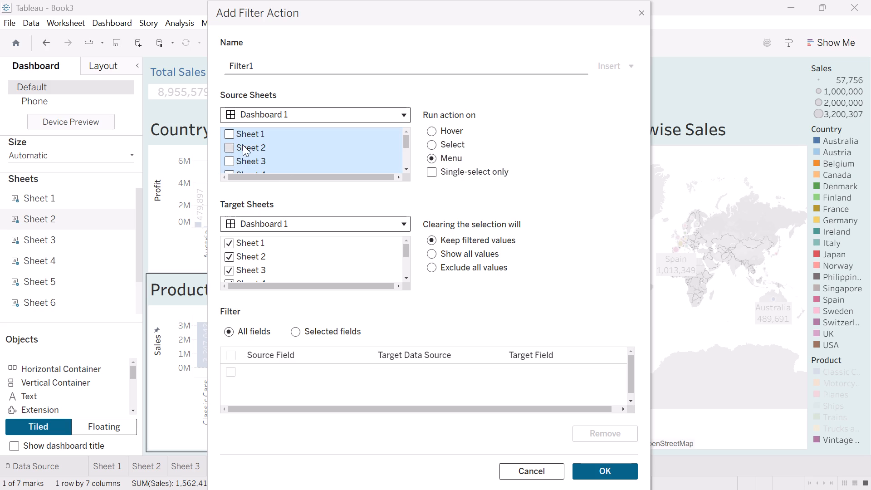
pyautogui.click(244, 145)
pyautogui.click(229, 147)
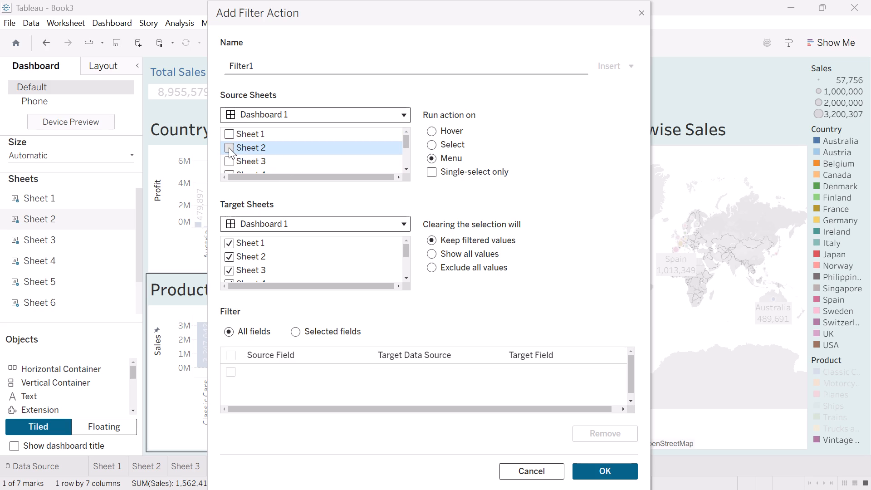
pyautogui.click(432, 134)
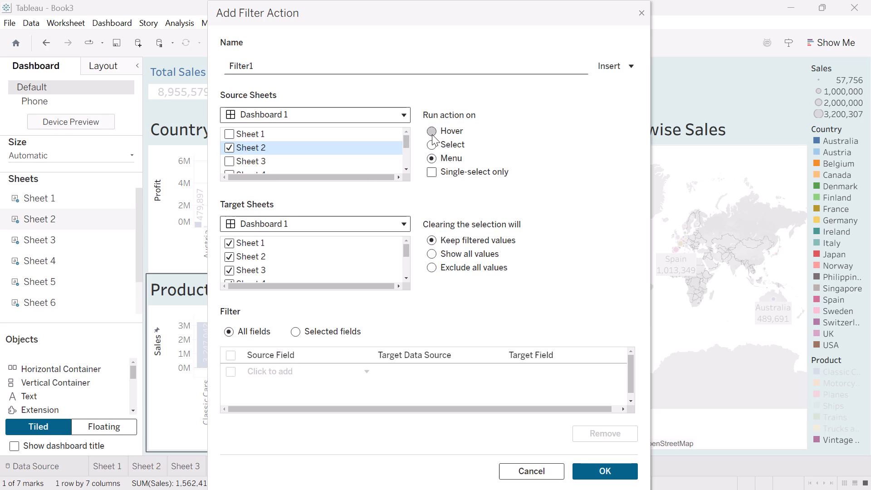
pyautogui.click(602, 470)
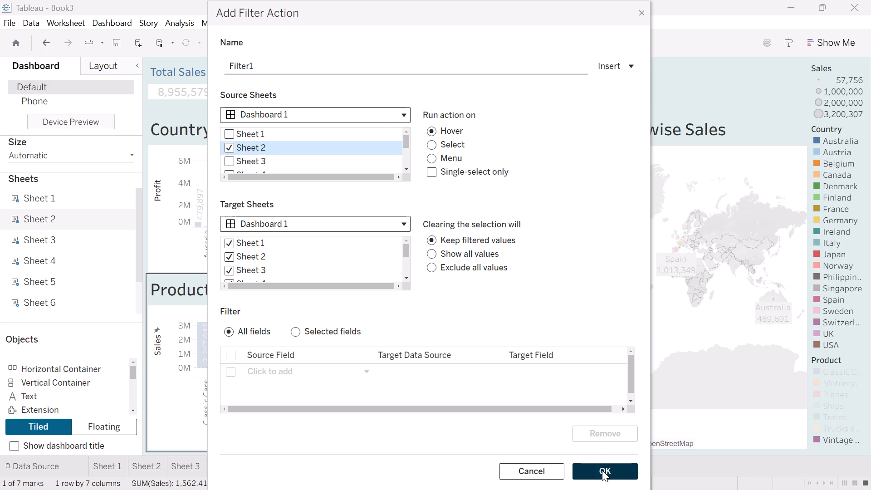
pyautogui.click(577, 359)
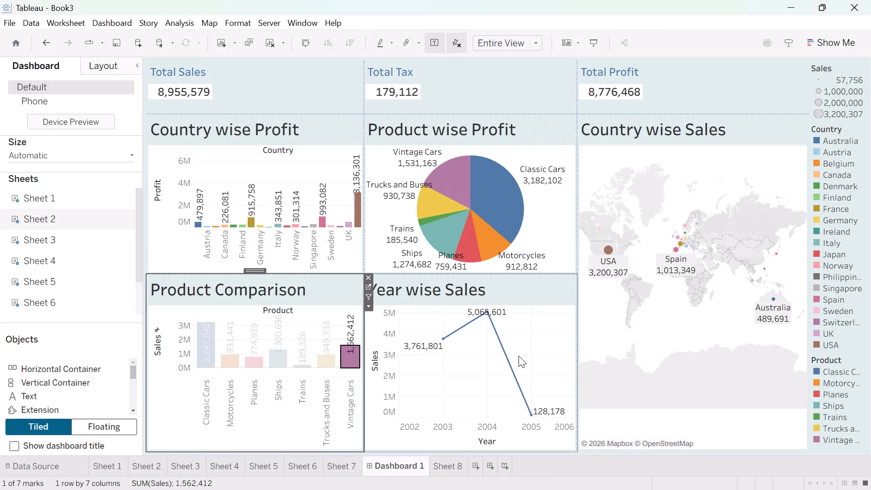
# Test the hover filter action with several product bars in the Product Comparison chart, including Classic Cars and Planes.
pyautogui.click(331, 361)
pyautogui.click(330, 357)
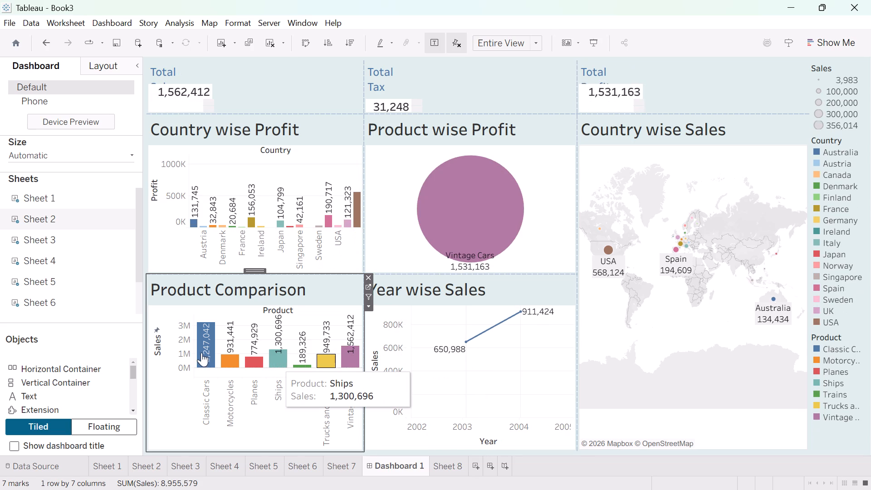
pyautogui.click(165, 426)
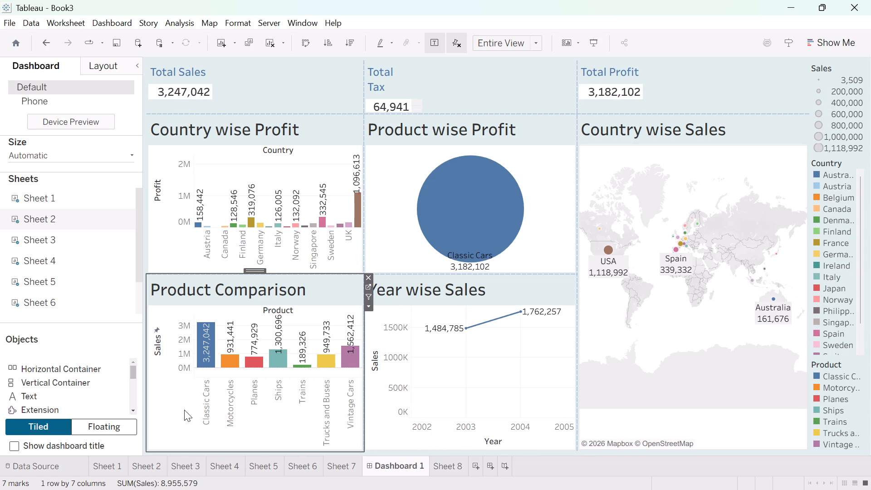
pyautogui.click(370, 294)
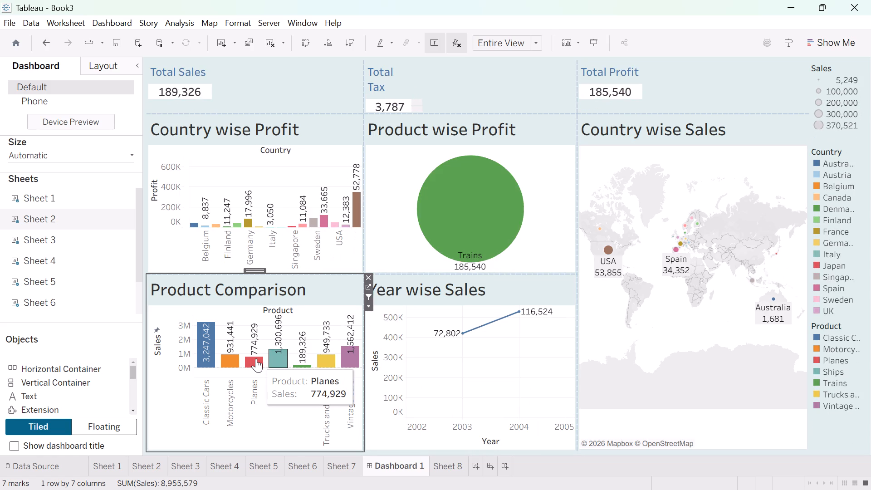
pyautogui.click(177, 425)
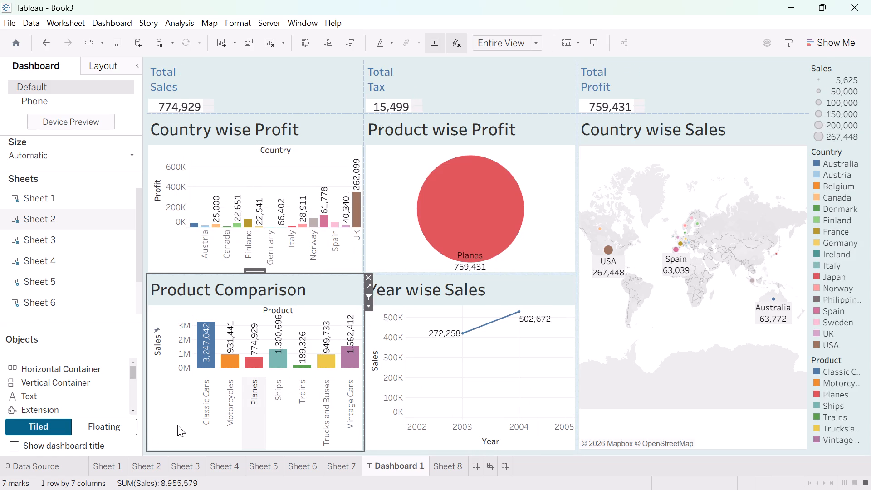
pyautogui.click(379, 441)
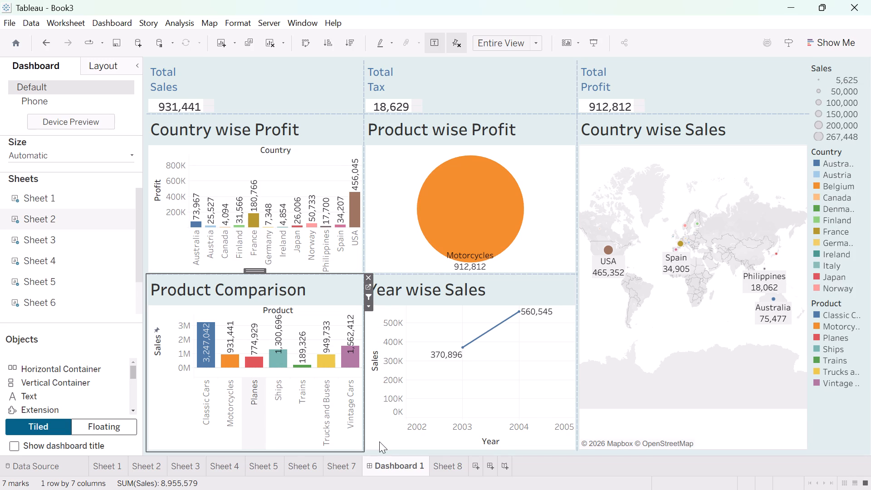
pyautogui.click(338, 301)
# Switch to the tutorial video in Microsoft Edge, skip ahead to the Country wise Sales map demonstration and pause it.
pyautogui.click(368, 296)
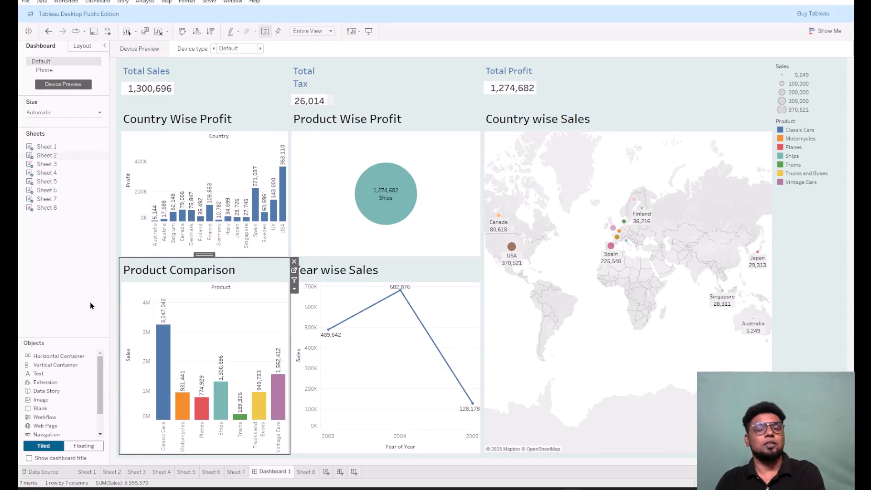
pyautogui.press('Right')
pyautogui.press('Right')
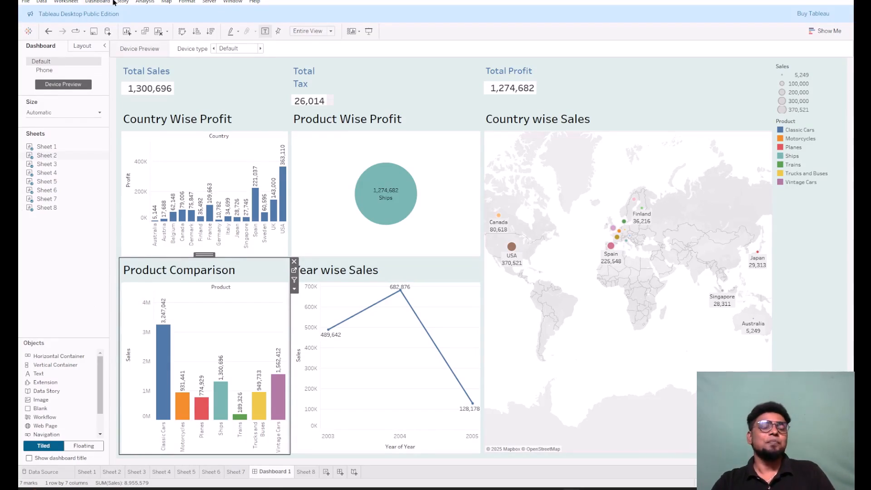
pyautogui.press('Right')
pyautogui.press('Right')
pyautogui.press('Right')
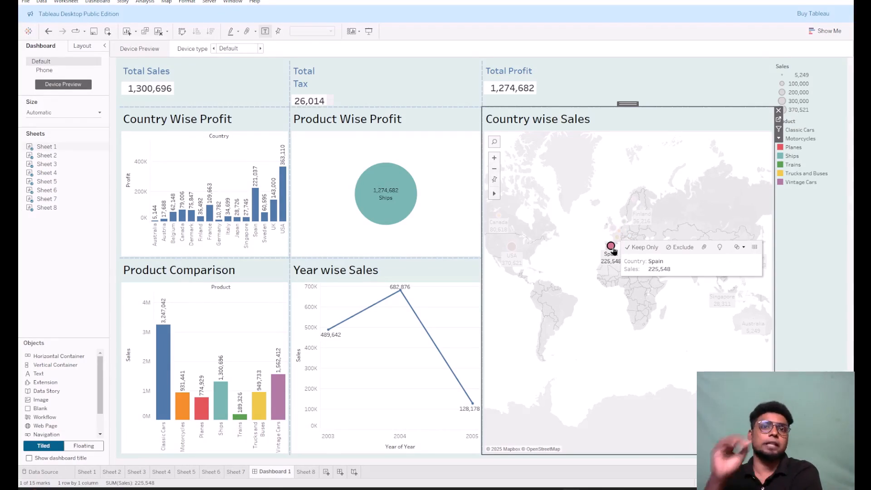
pyautogui.press('space')
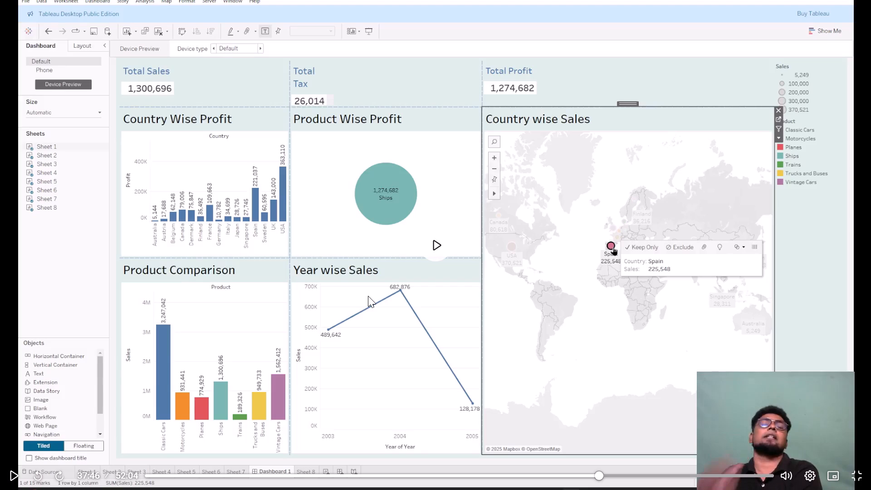
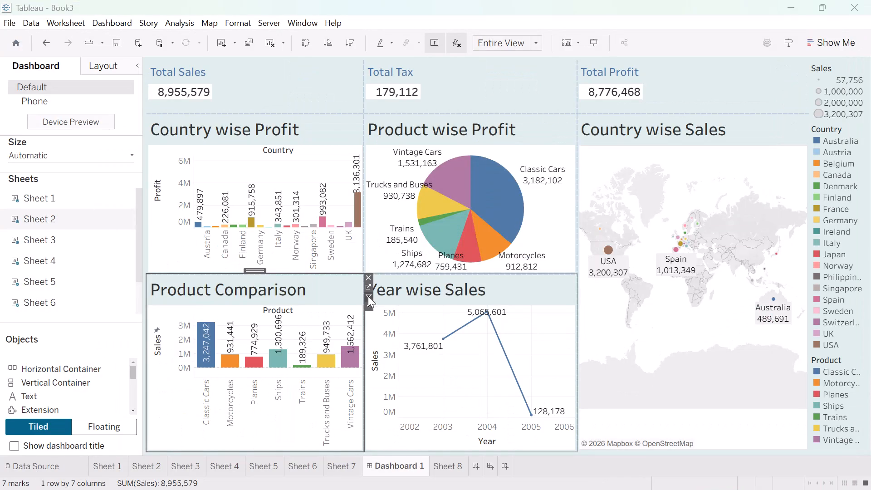
# Return to the tutorial video and watch the dashboard demonstration with the Country wise Sales map, pausing and resuming playback as needed.
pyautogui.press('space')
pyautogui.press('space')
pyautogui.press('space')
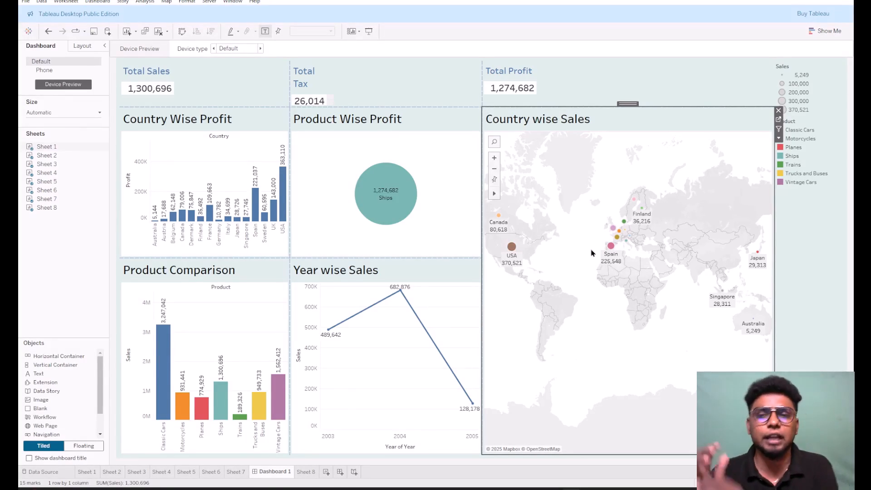
# Skip ahead in the tutorial video through the Country wise Sales map explanation to about 39:50.
pyautogui.press('Right')
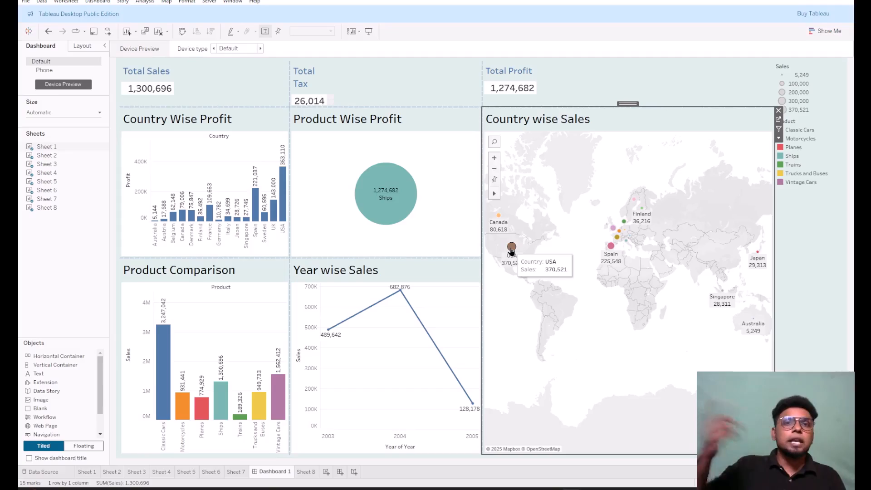
pyautogui.press('Right')
pyautogui.press('Right')
pyautogui.press('Right')
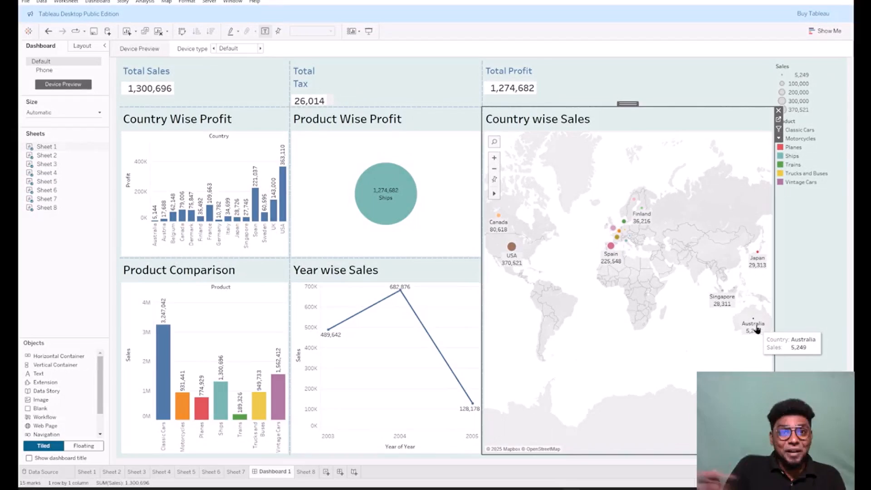
pyautogui.press('Right')
pyautogui.press('Right')
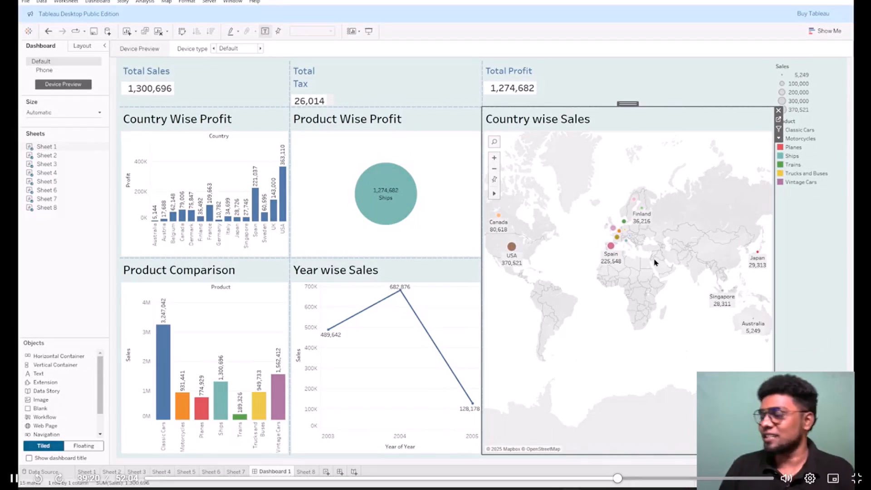
pyautogui.press('Right')
pyautogui.press('Right')
pyautogui.press('Right')
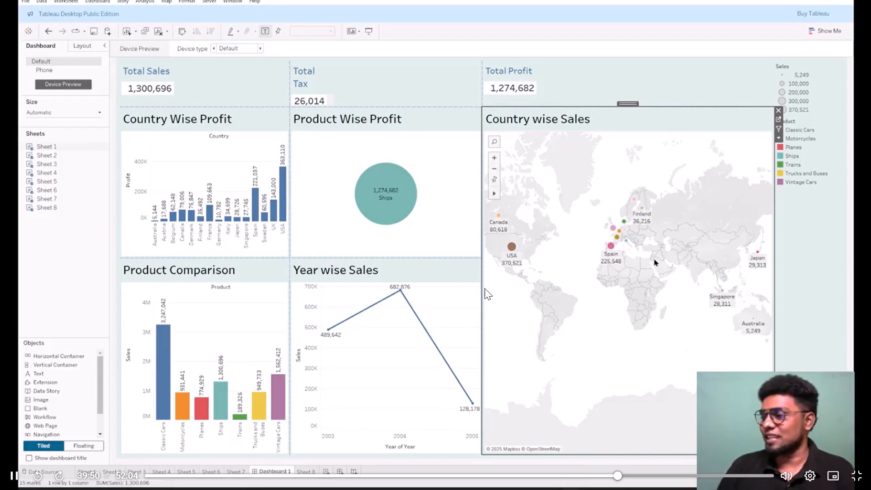
pyautogui.press('Up')
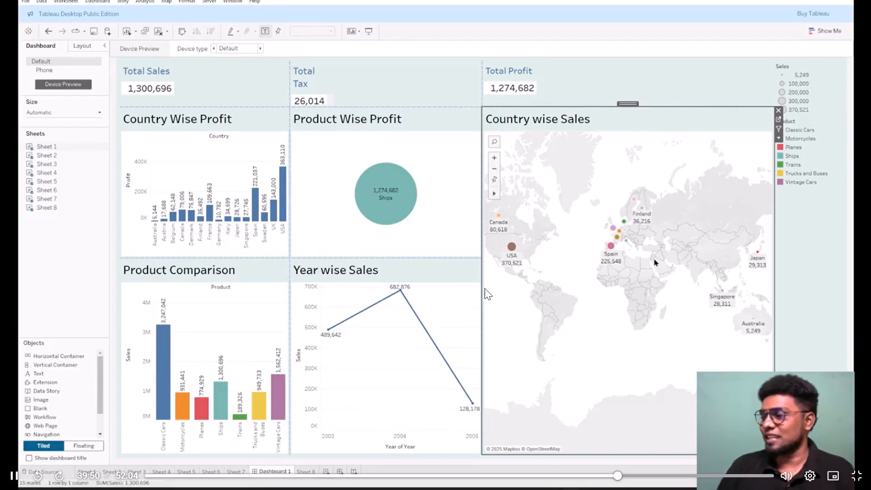
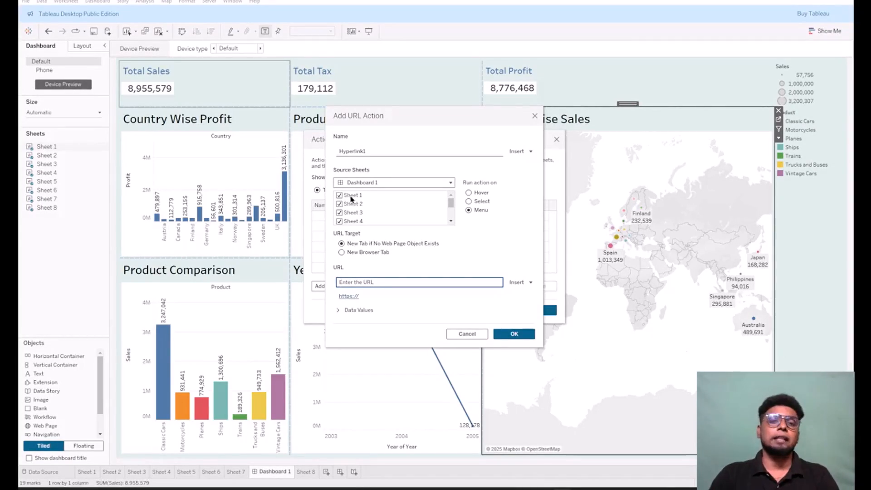
# Pause the tutorial, switch to Tableau and open the action settings for Dashboard 1.
pyautogui.press('space')
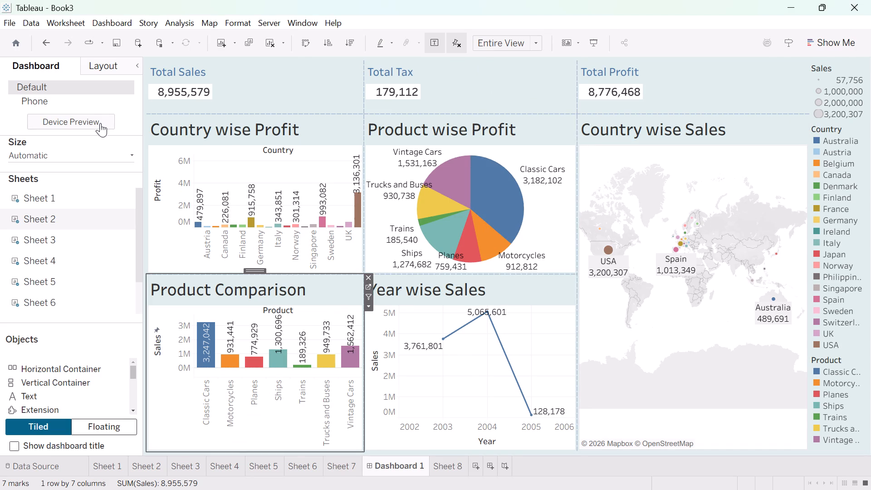
pyautogui.click(108, 23)
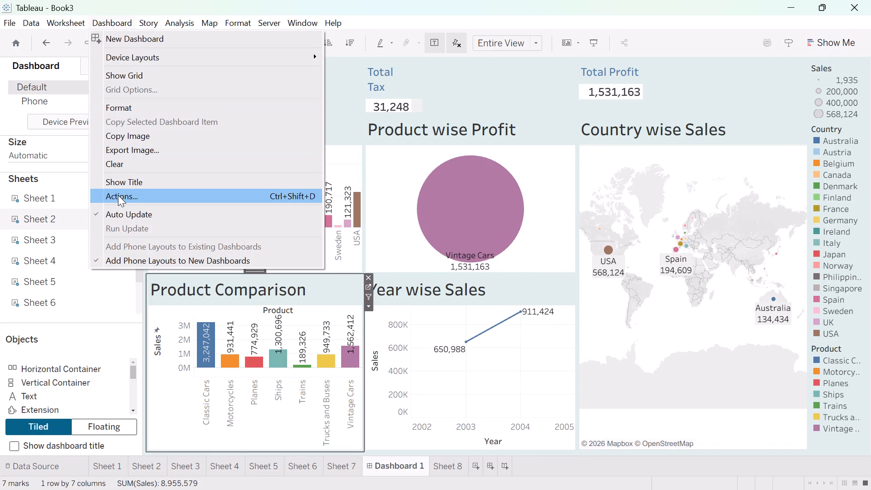
pyautogui.click(118, 195)
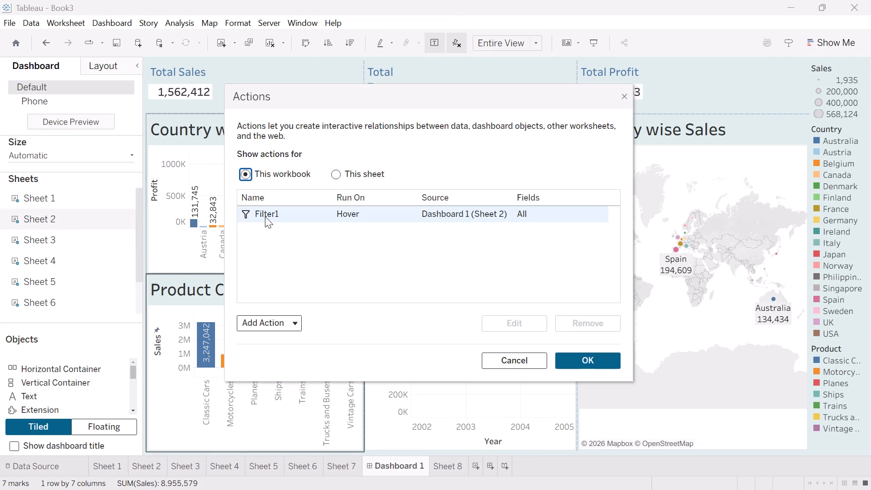
# Add a new Go to URL action to the workbook's dashboard actions.
pyautogui.click(253, 322)
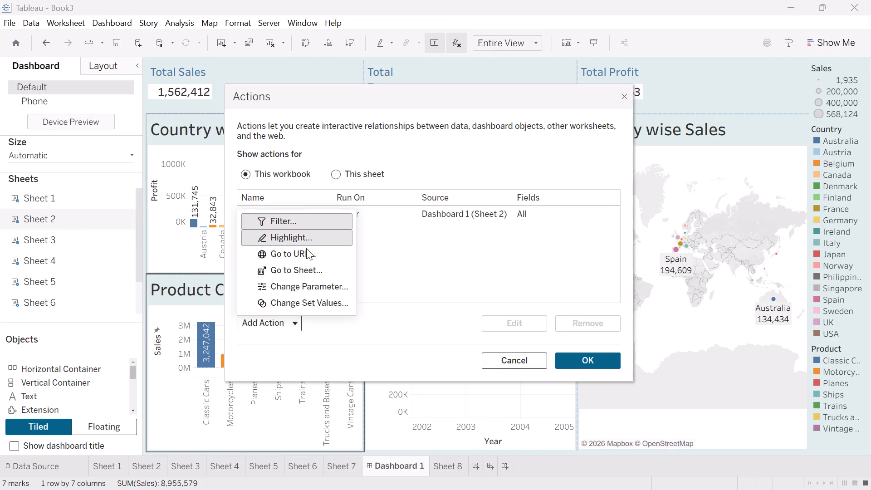
pyautogui.click(306, 252)
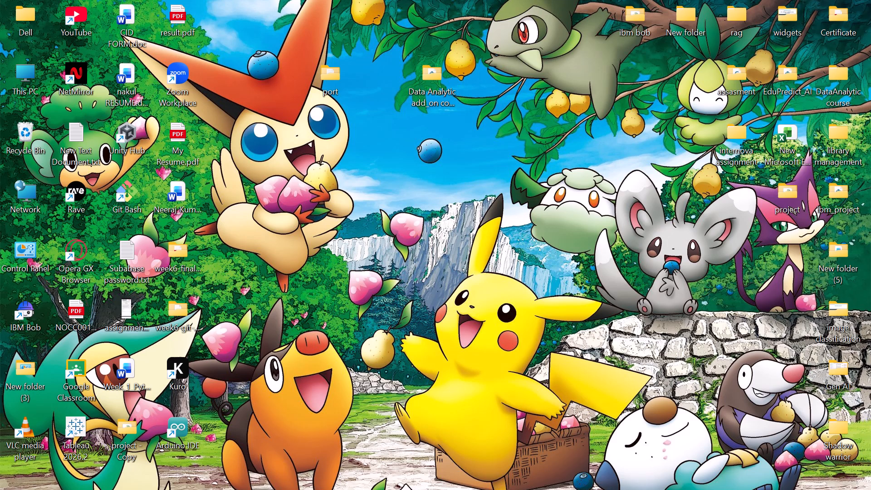
# Switch to Google Chrome and search Google for india.
pyautogui.click(549, 473)
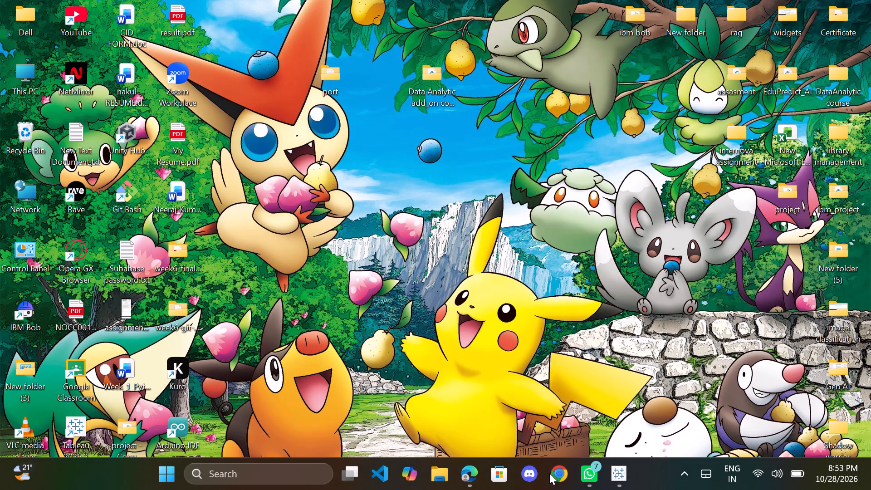
pyautogui.click(494, 287)
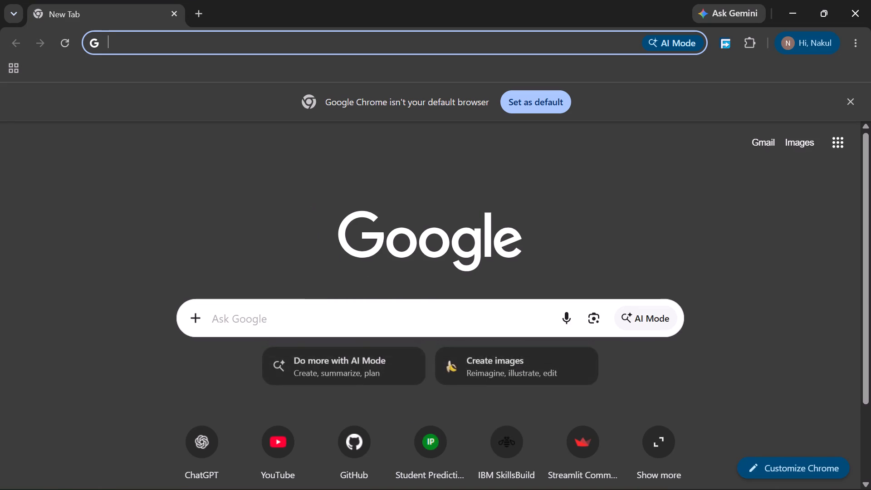
pyautogui.click(338, 328)
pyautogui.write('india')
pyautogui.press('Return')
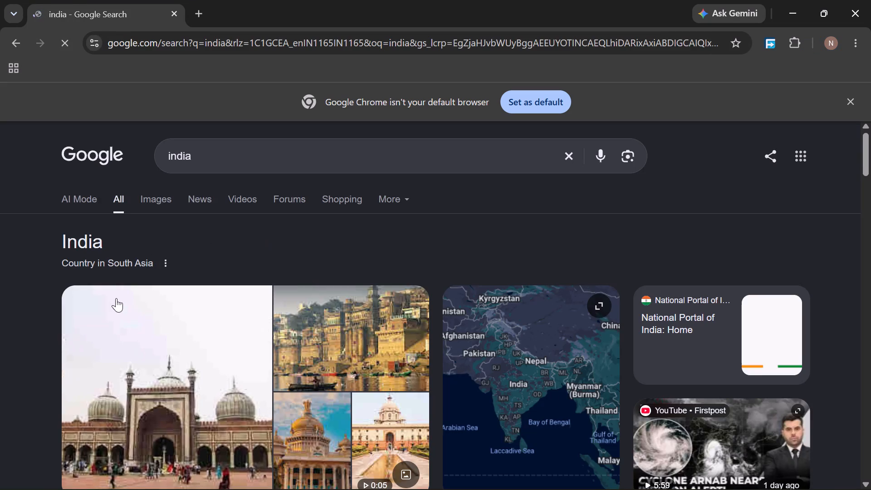
# In Chrome, open the Wikipedia article on India from the Google results and dismiss the default-browser notice.
pyautogui.scroll(-6, 116, 298)
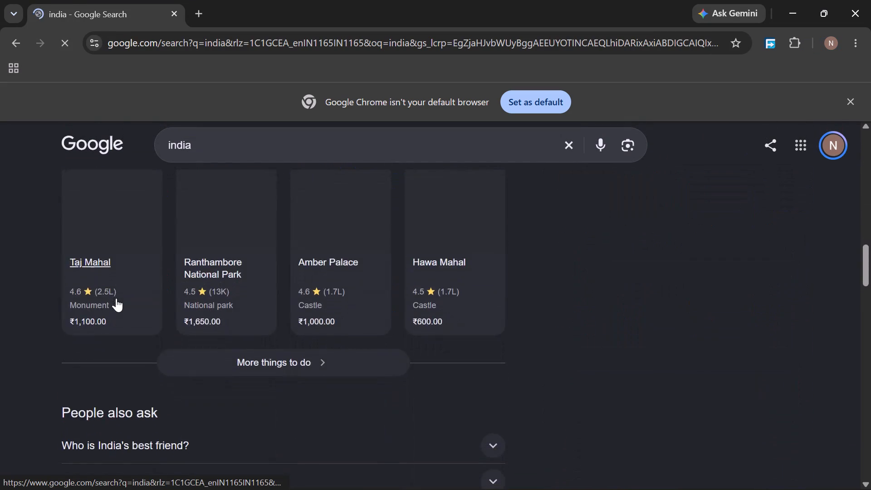
pyautogui.scroll(-1, 116, 298)
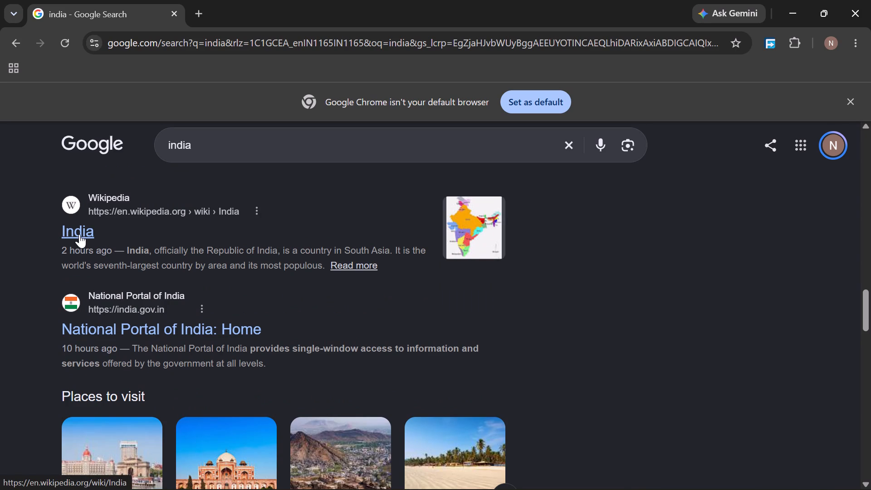
pyautogui.click(79, 234)
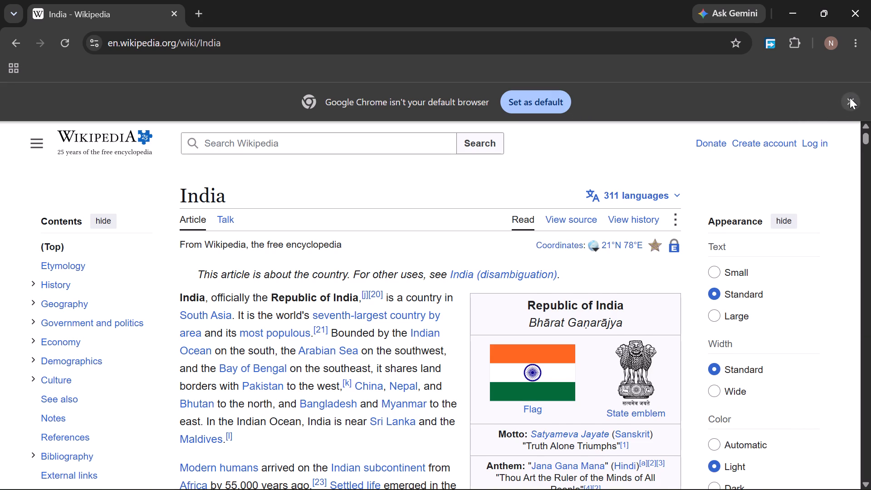
pyautogui.click(850, 98)
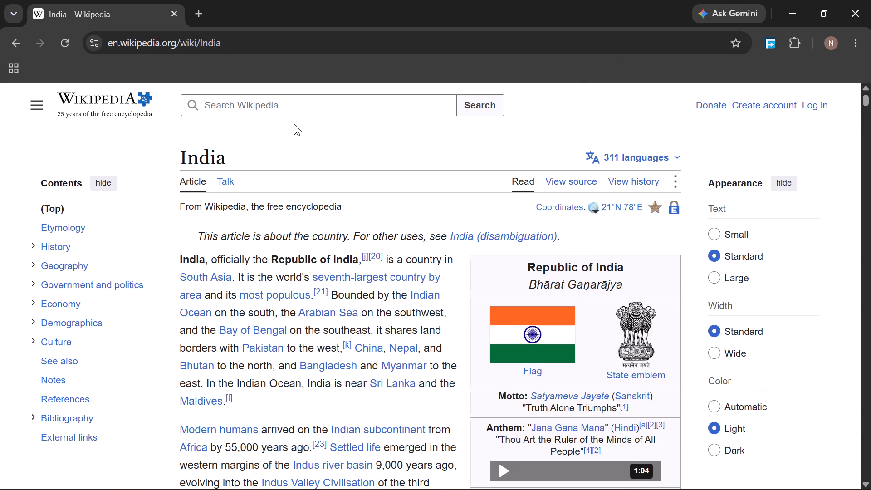
pyautogui.scroll(2, 294, 124)
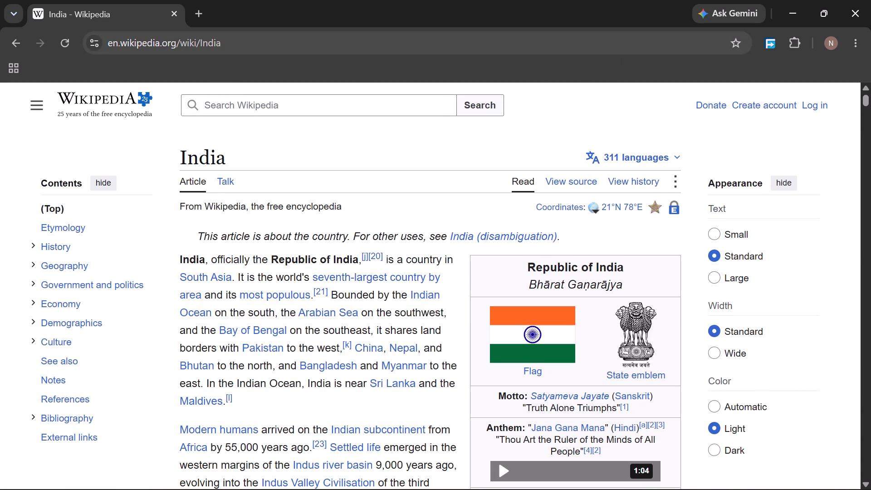
pyautogui.moveTo(107, 43); pyautogui.dragTo(137, 50)
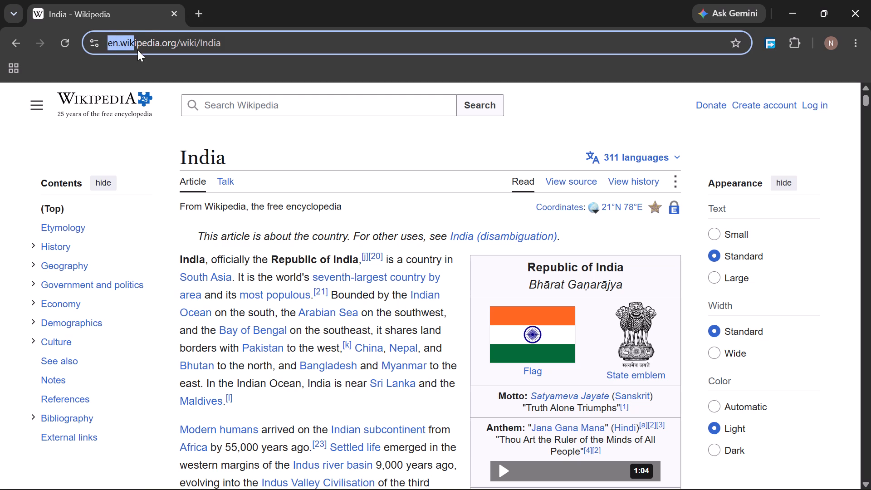
pyautogui.moveTo(137, 50); pyautogui.dragTo(197, 57)
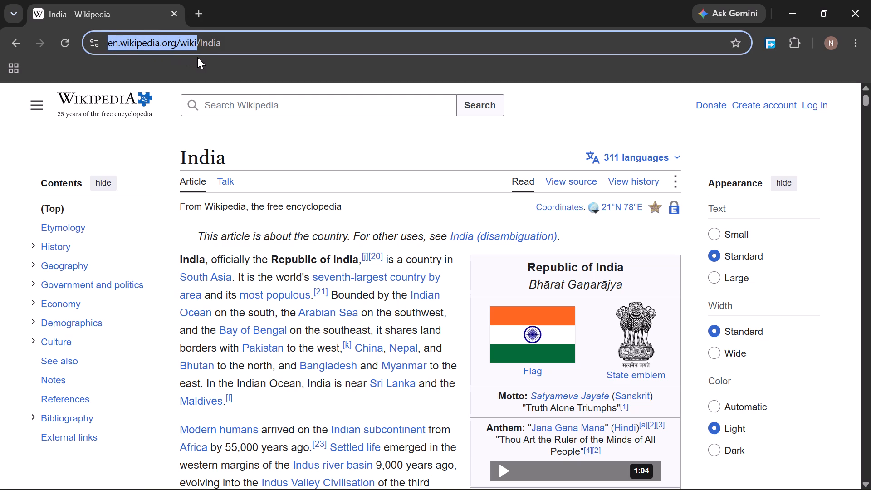
pyautogui.moveTo(197, 57); pyautogui.dragTo(200, 58)
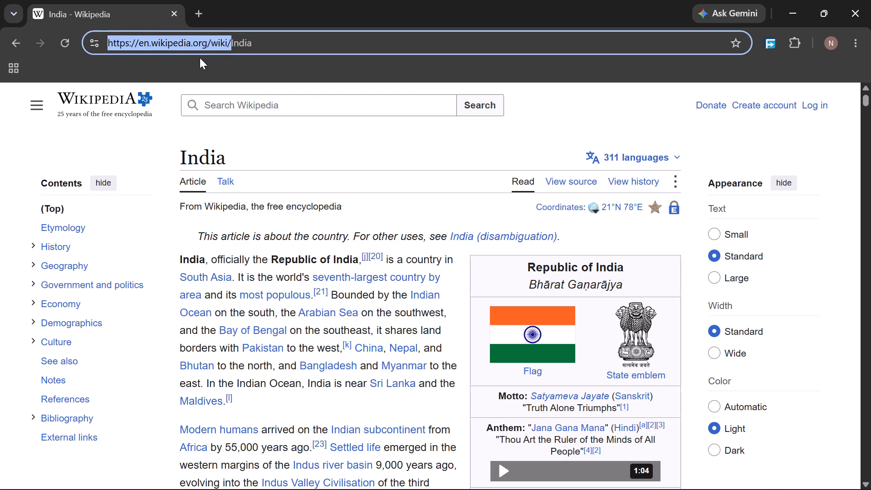
pyautogui.hotkey('ctrl', 'c')
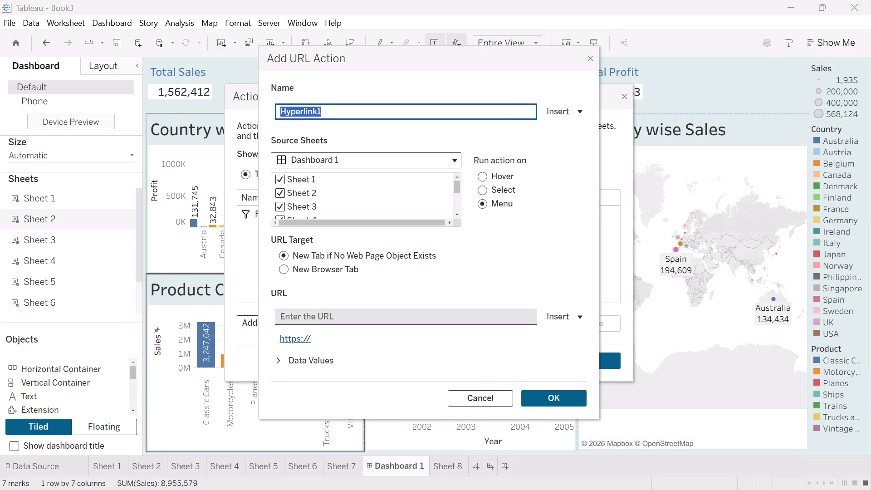
pyautogui.click(329, 316)
pyautogui.hotkey('ctrl', 'v')
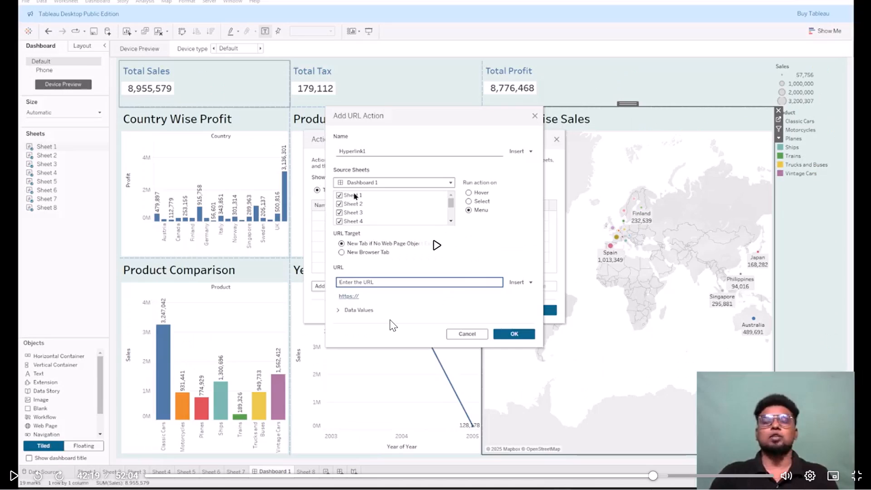
# Play a moment of the tutorial, and in Tableau leave only Sheet 1 checked as source sheet of the URL action.
pyautogui.press('space')
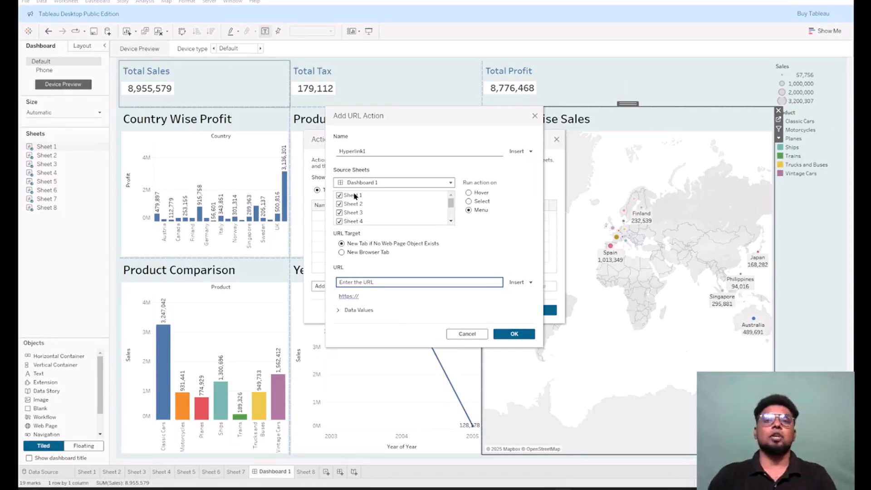
pyautogui.press('space')
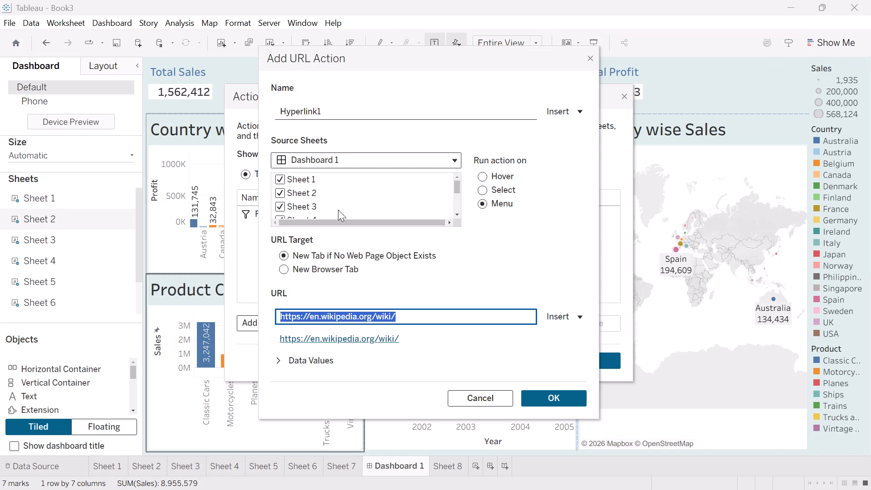
pyautogui.moveTo(320, 190); pyautogui.dragTo(327, 236)
pyautogui.click(277, 195)
pyautogui.scroll(-1, 277, 195)
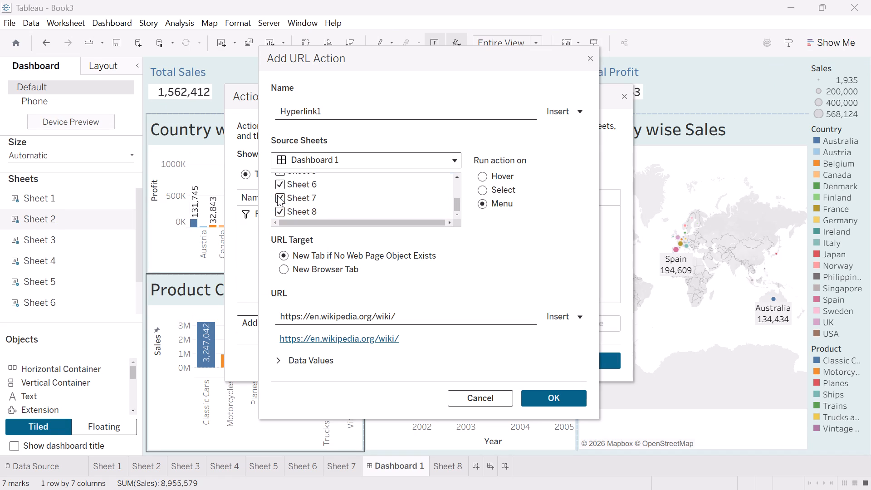
pyautogui.scroll(-1, 277, 195)
pyautogui.moveTo(333, 211); pyautogui.dragTo(319, 169)
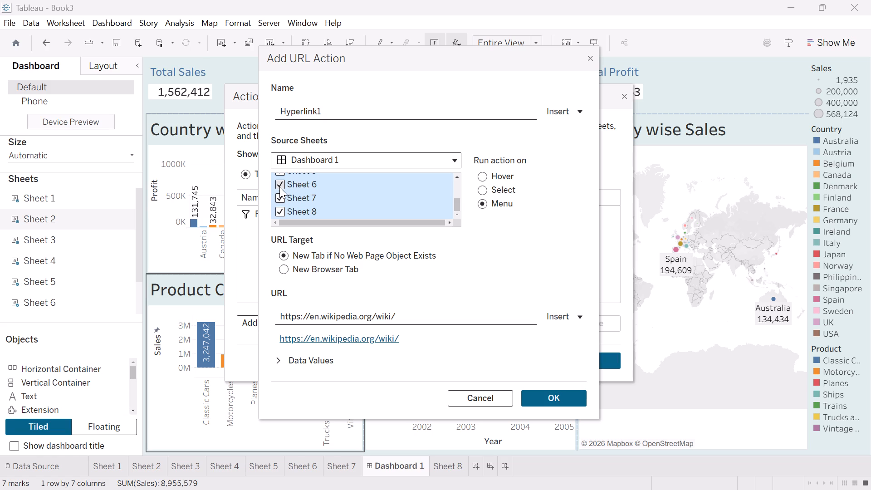
pyautogui.click(279, 187)
pyautogui.click(351, 196)
pyautogui.scroll(1, 351, 196)
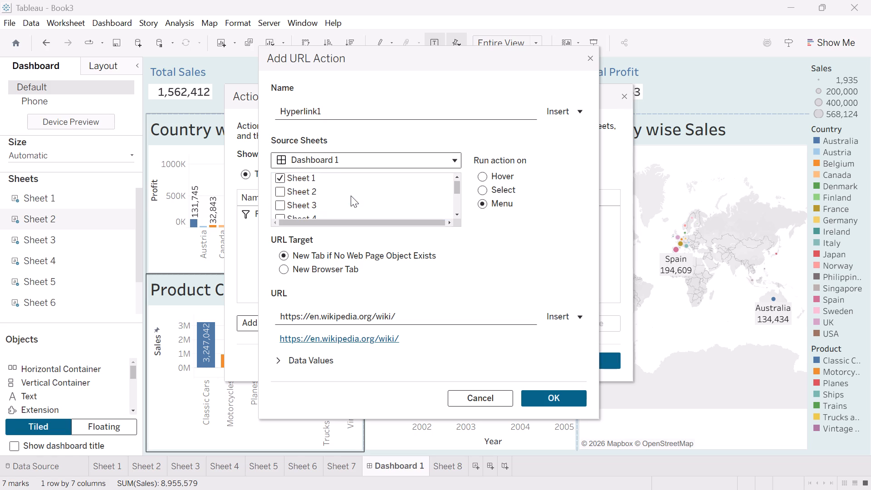
pyautogui.scroll(1, 351, 196)
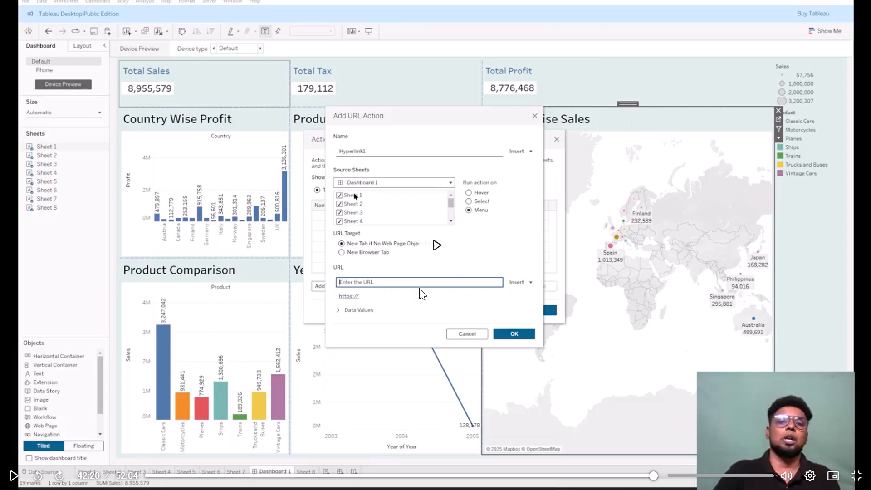
# Resume the tutorial video in Edge at about 42:20 to watch how the URL action's source sheets are chosen.
pyautogui.press('space')
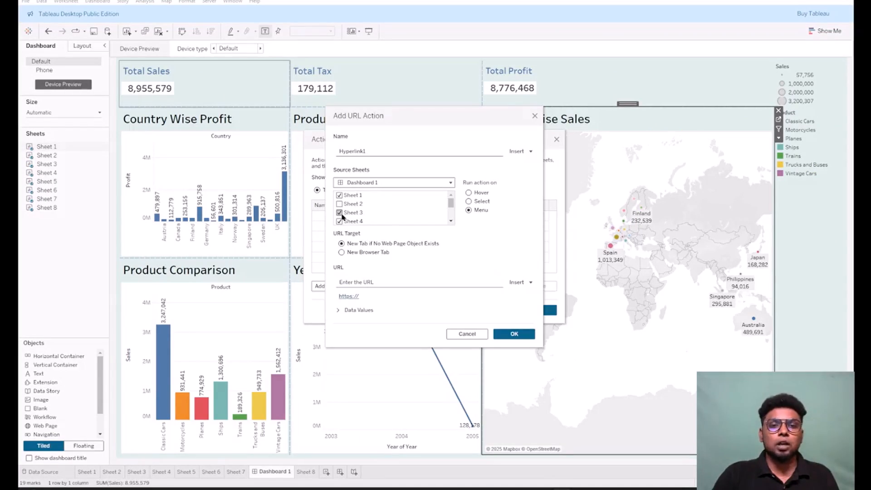
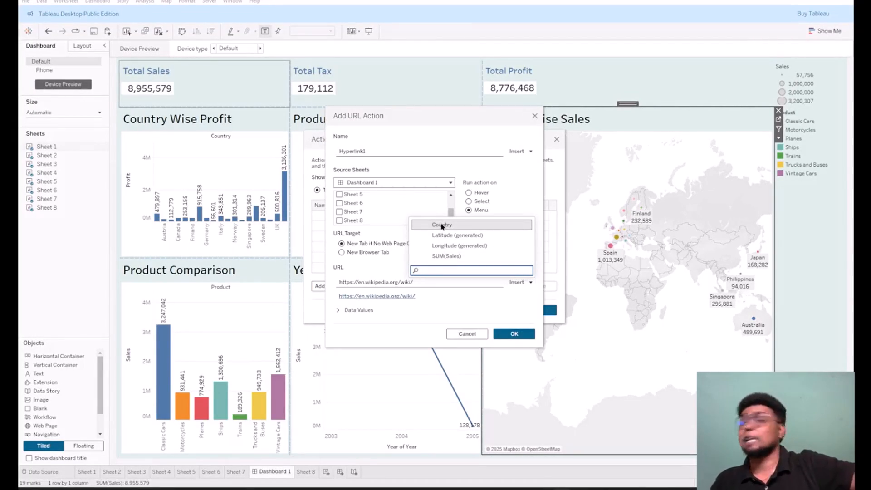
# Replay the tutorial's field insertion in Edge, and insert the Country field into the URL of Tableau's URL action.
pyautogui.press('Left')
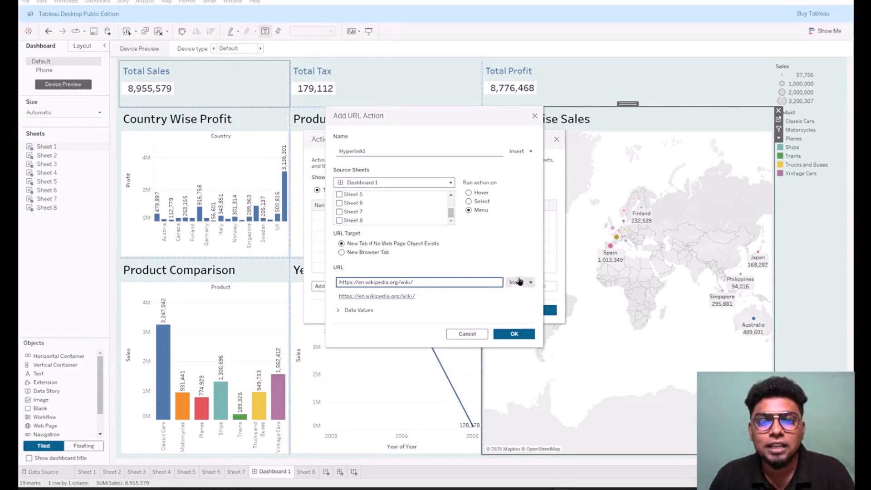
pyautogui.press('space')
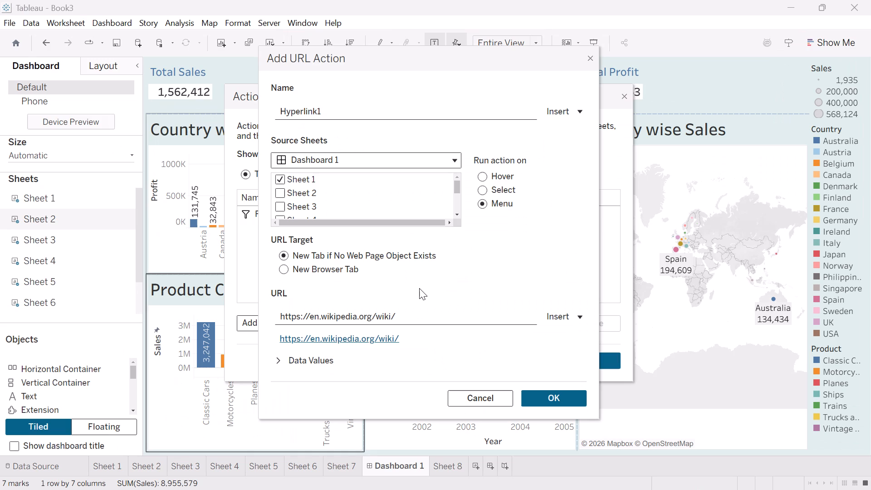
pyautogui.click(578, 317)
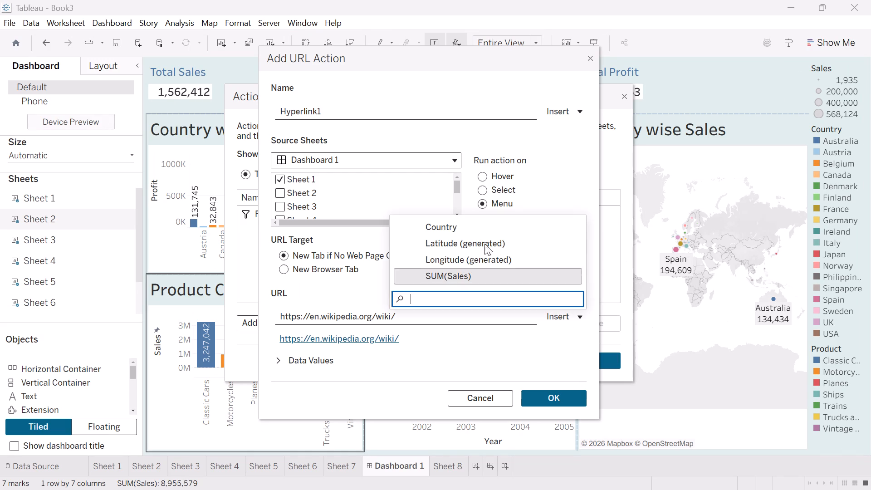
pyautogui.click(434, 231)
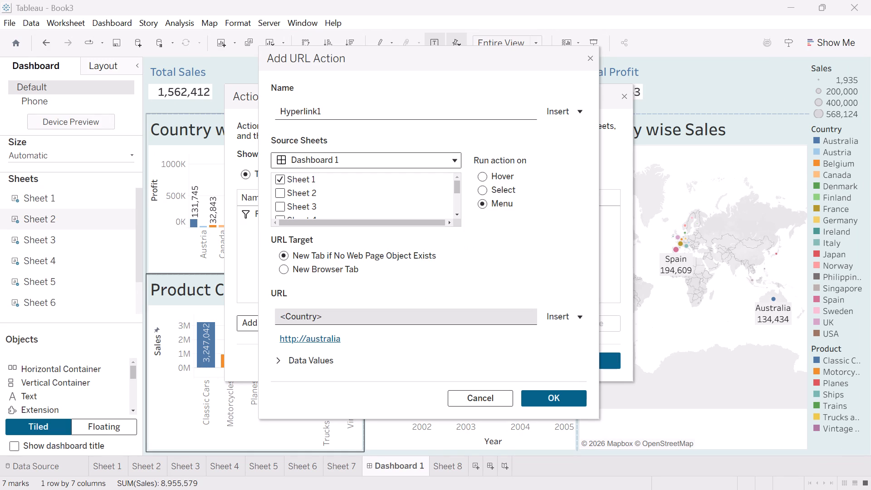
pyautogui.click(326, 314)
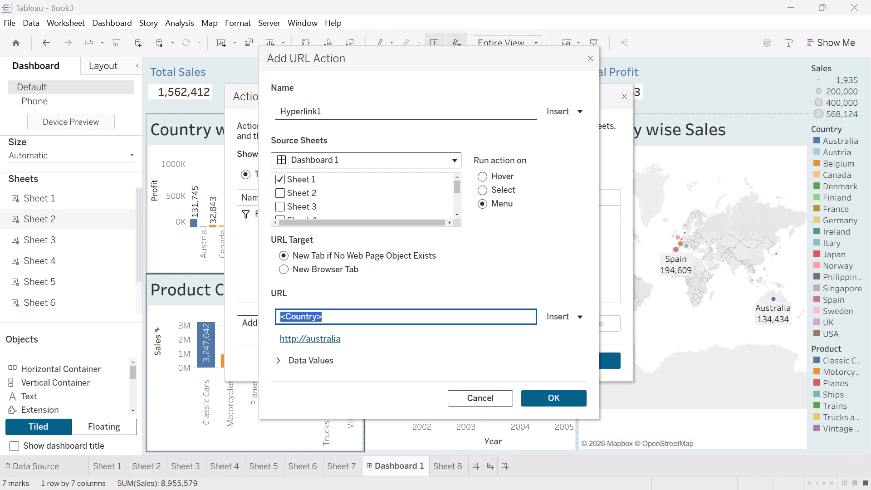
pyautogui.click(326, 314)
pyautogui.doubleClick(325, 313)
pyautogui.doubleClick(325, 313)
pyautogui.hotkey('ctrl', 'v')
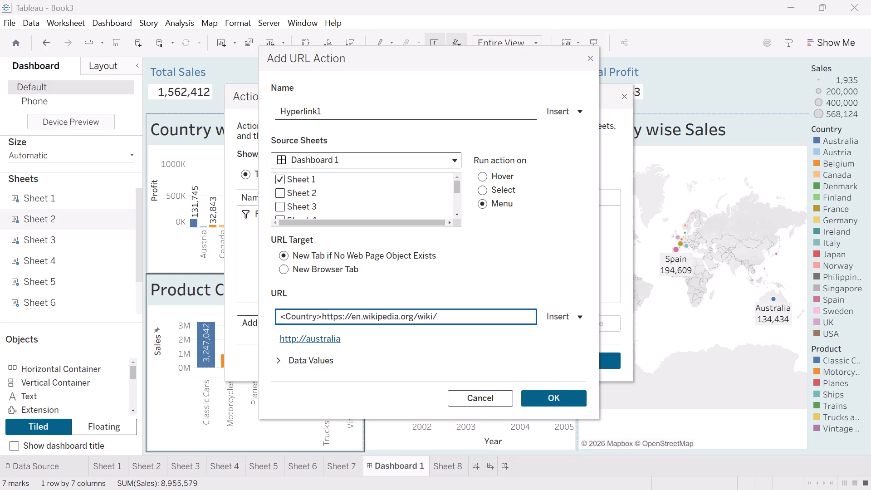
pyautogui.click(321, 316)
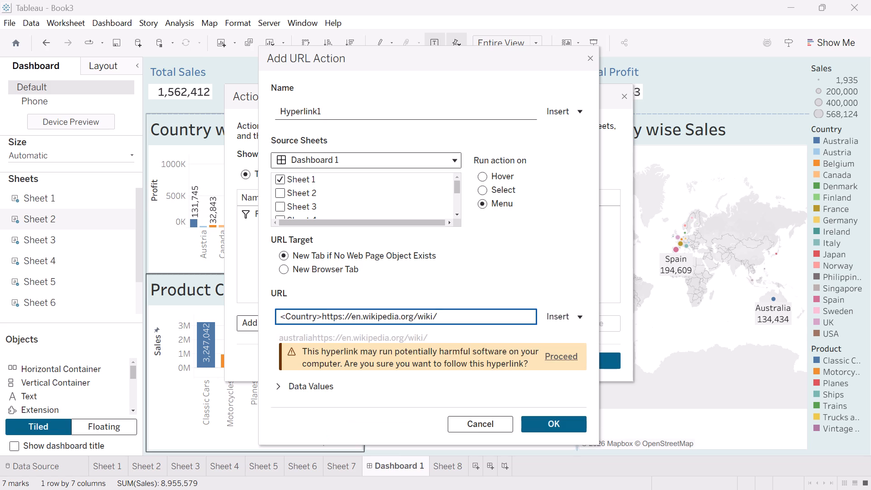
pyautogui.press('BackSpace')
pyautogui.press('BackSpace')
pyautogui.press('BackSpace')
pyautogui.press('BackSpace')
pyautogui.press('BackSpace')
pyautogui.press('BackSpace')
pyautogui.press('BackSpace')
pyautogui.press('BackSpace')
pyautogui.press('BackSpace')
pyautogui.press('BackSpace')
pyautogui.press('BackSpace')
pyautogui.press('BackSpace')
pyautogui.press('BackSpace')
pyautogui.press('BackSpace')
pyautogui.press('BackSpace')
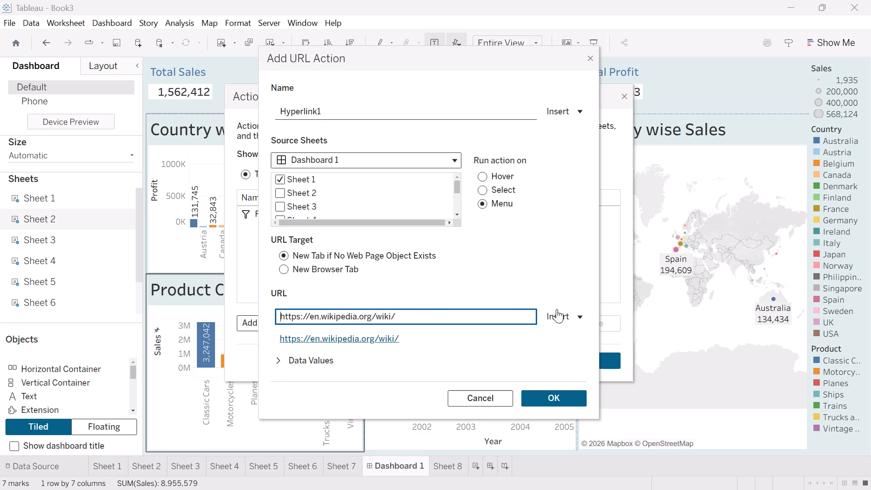
# Insert the Country field into the Wikipedia URL again, and play the tutorial in Edge to compare the placeholder's position.
pyautogui.click(578, 314)
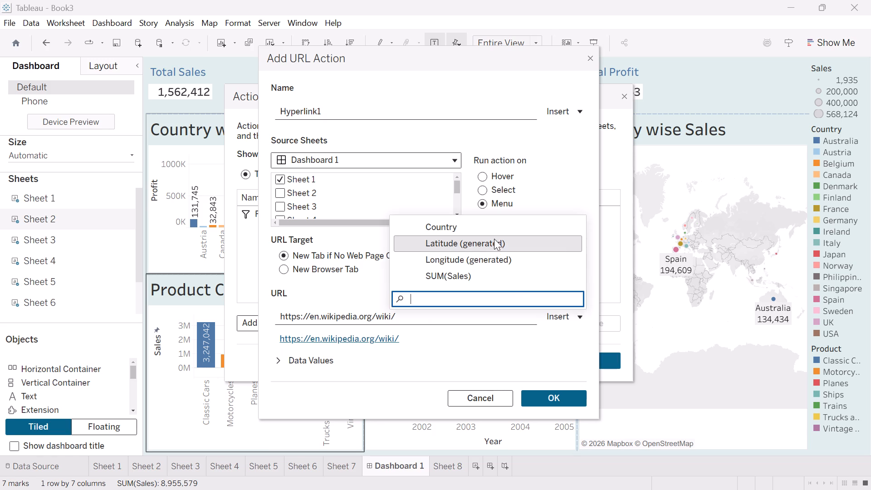
pyautogui.click(493, 230)
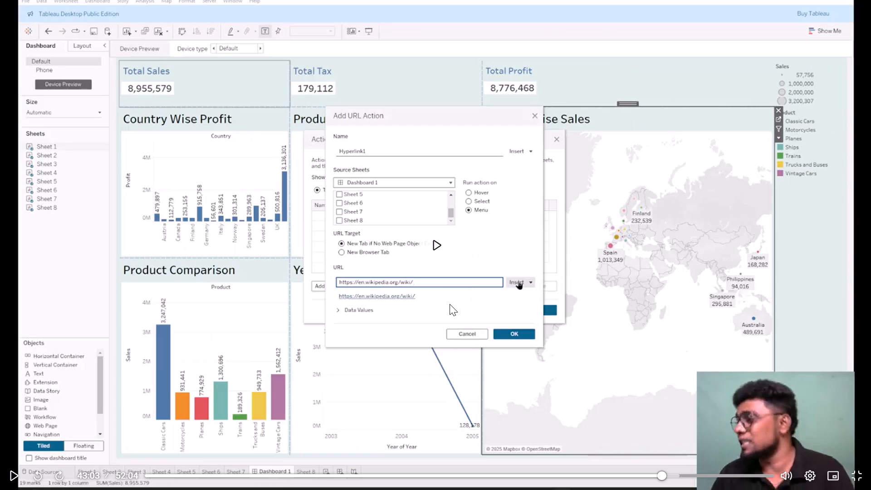
pyautogui.press('space')
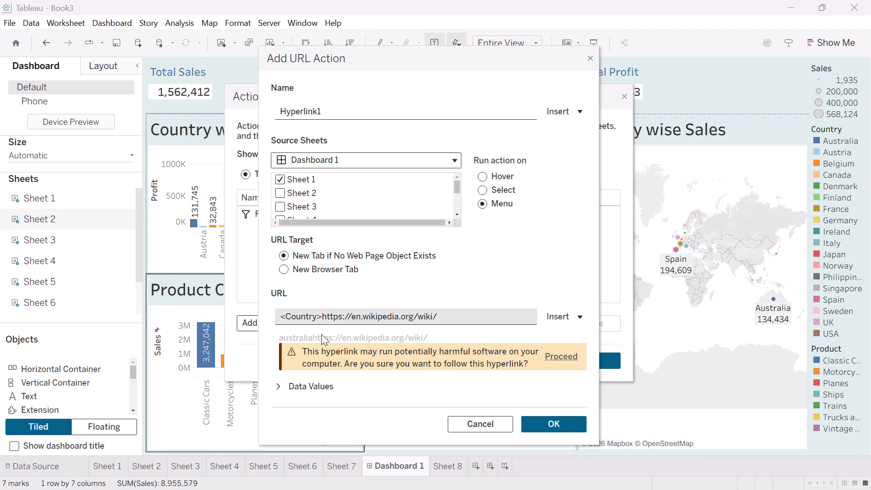
pyautogui.moveTo(322, 319); pyautogui.dragTo(283, 314)
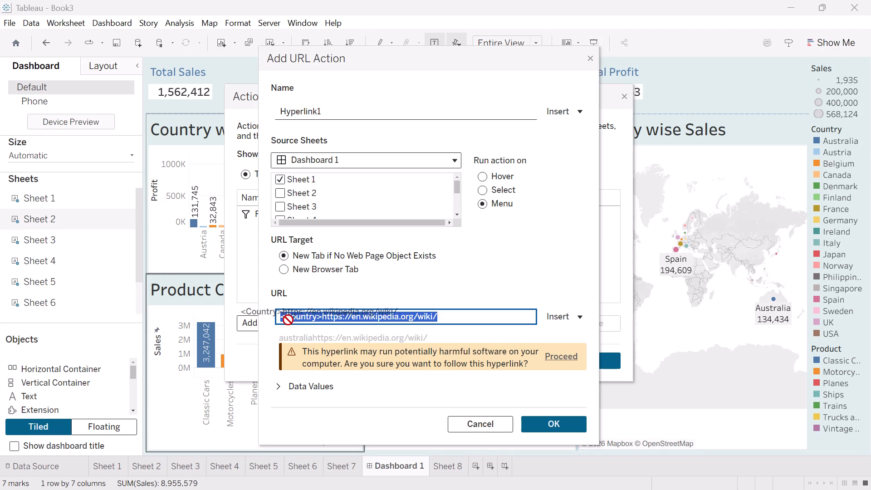
pyautogui.moveTo(283, 314); pyautogui.dragTo(311, 319)
pyautogui.click(321, 317)
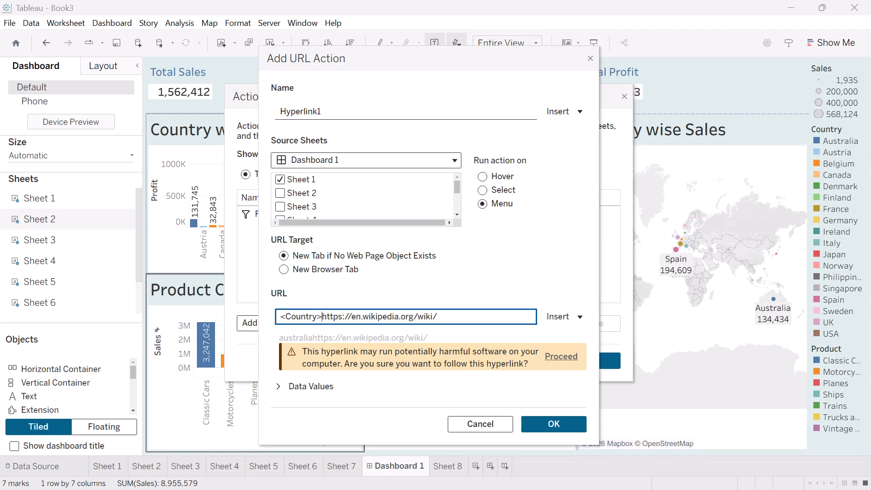
pyautogui.moveTo(321, 317); pyautogui.dragTo(279, 319)
pyautogui.hotkey('ctrl', 'x')
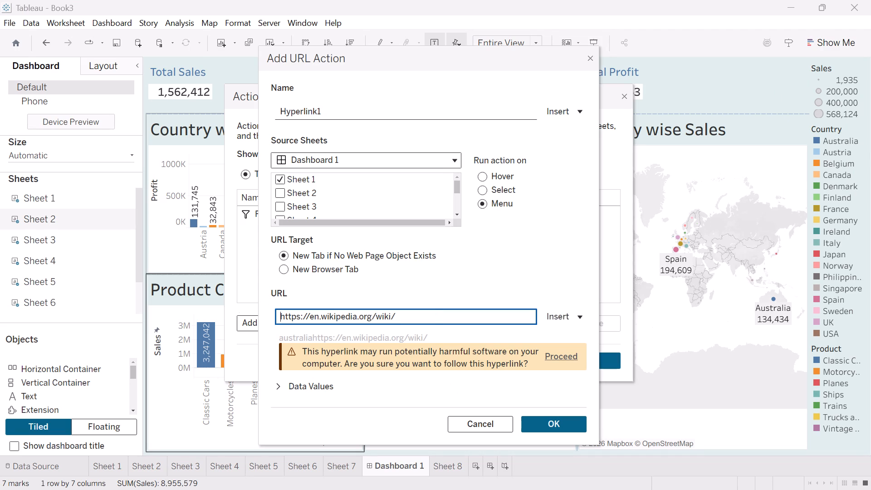
pyautogui.click(419, 317)
pyautogui.hotkey('ctrl', 'v')
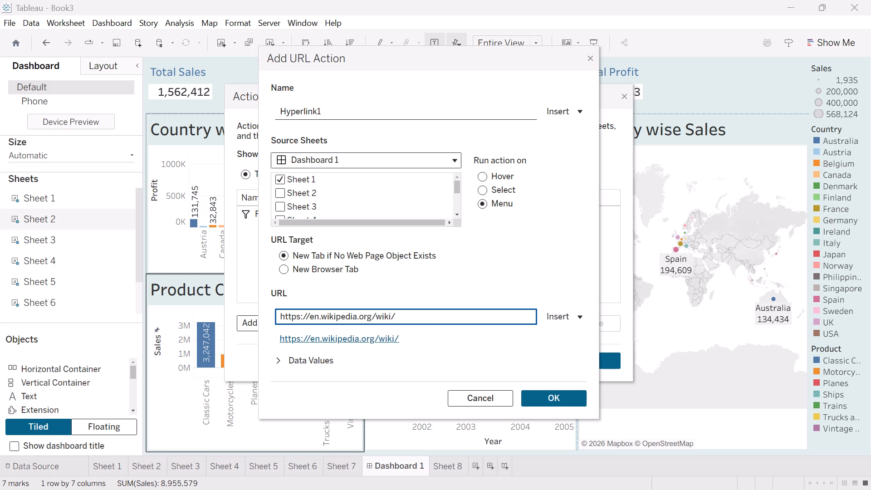
pyautogui.click(548, 400)
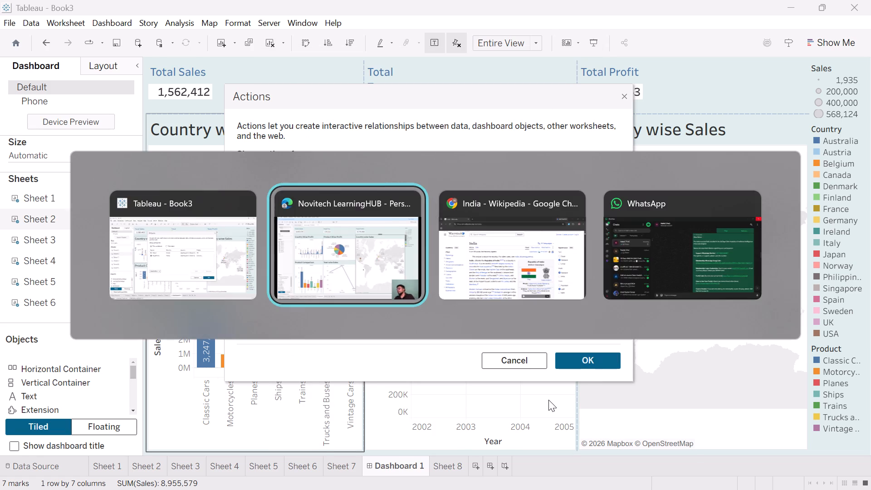
# In Edge, skip through the tutorial's URL action section to about 46:18 and resume playback to see what follows.
pyautogui.press('Left')
pyautogui.press('Left')
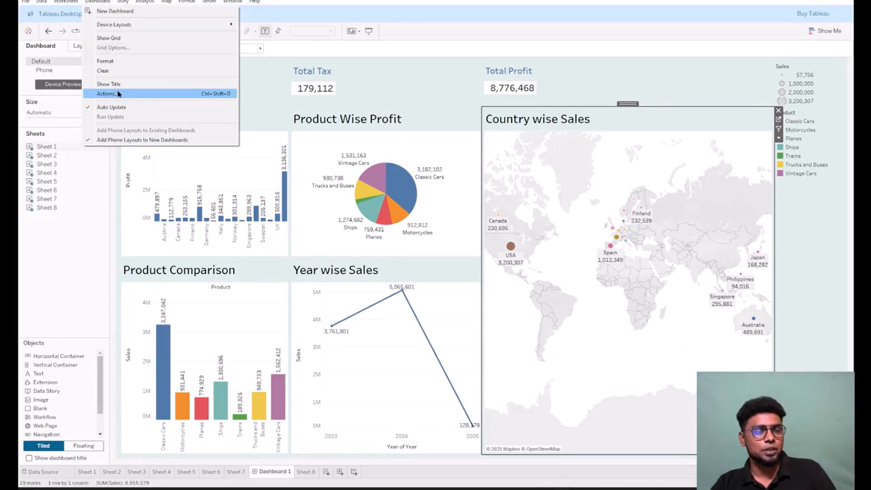
pyautogui.press('Right')
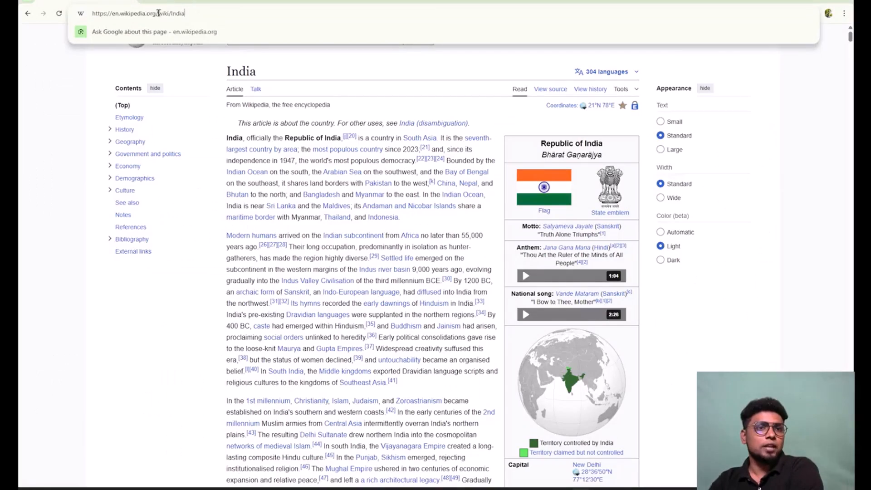
pyautogui.press('Right')
pyautogui.press('Right')
pyautogui.press('Right')
pyautogui.press('Right')
pyautogui.press('Right')
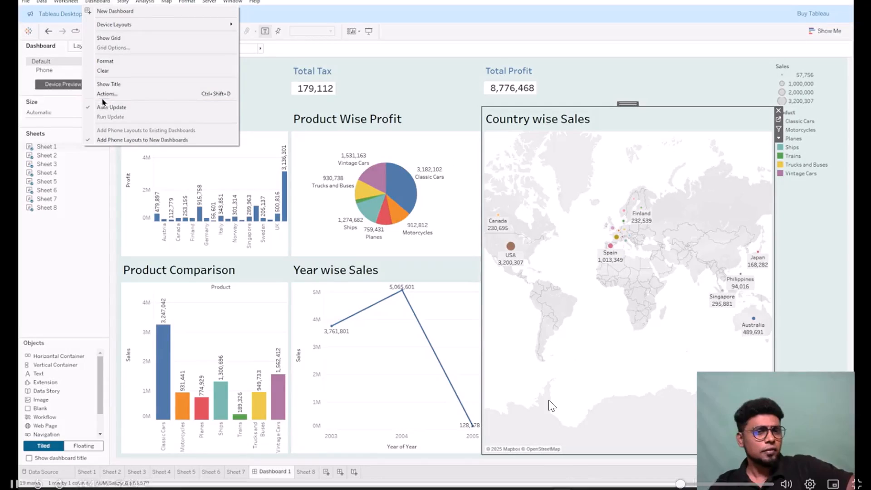
pyautogui.press('Right')
pyautogui.press('Right')
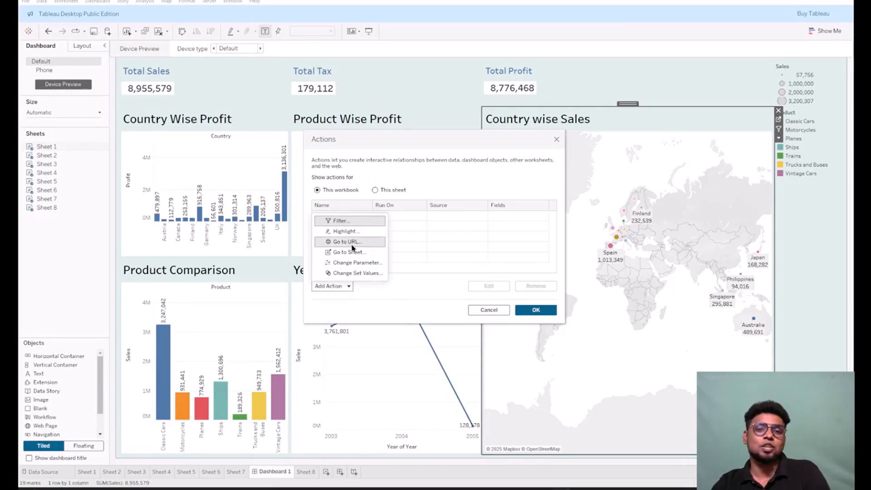
pyautogui.press('Right')
pyautogui.press('Right')
pyautogui.press('Right')
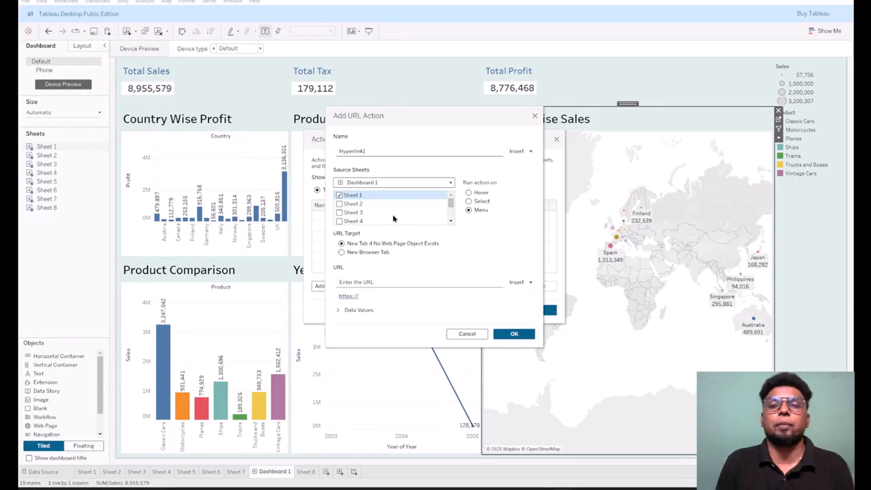
pyautogui.press('Right')
pyautogui.press('Right')
pyautogui.press('Right')
pyautogui.press('Right')
pyautogui.press('space')
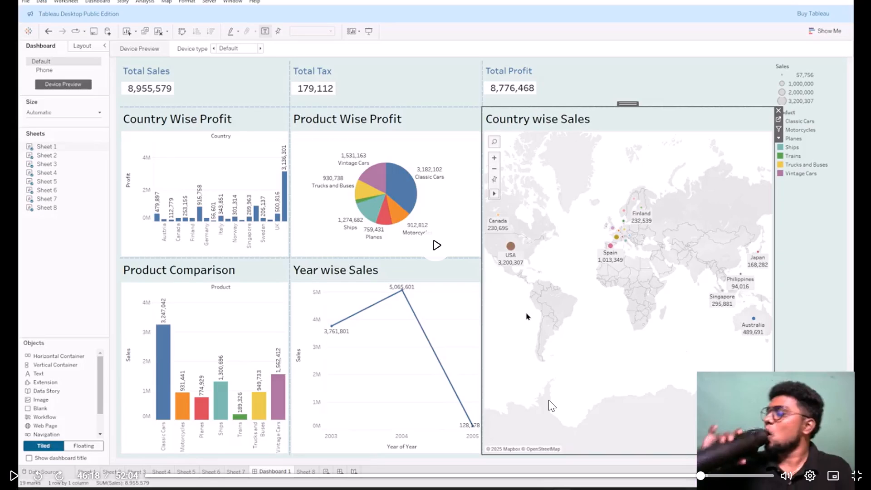
pyautogui.press('space')
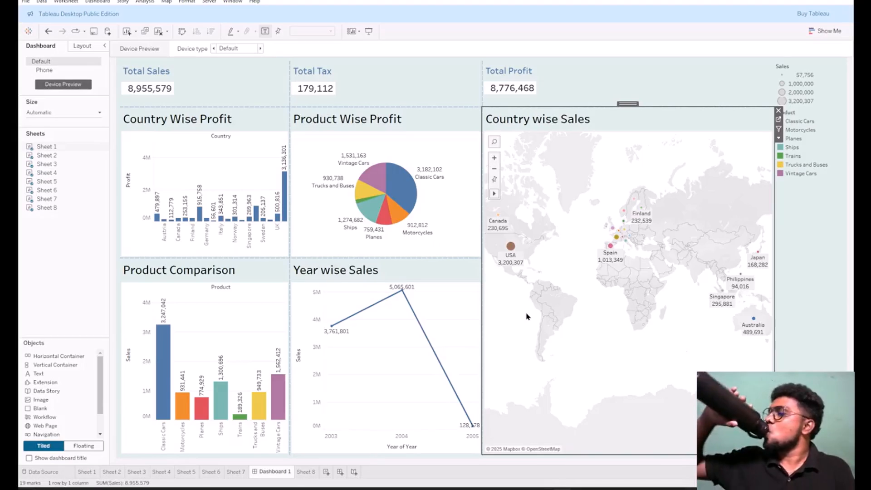
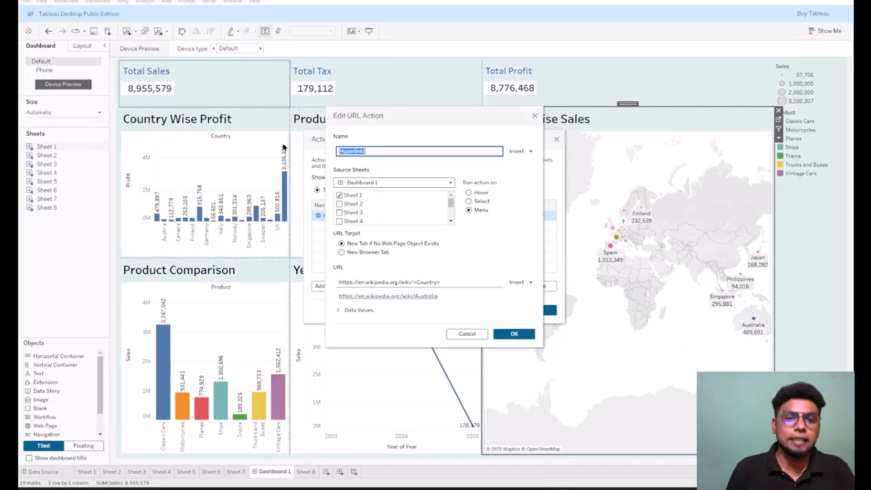
# Skip ahead in the tutorial past the URL action setup to the USA mark on the map, and pause it.
pyautogui.press('Right')
pyautogui.press('Right')
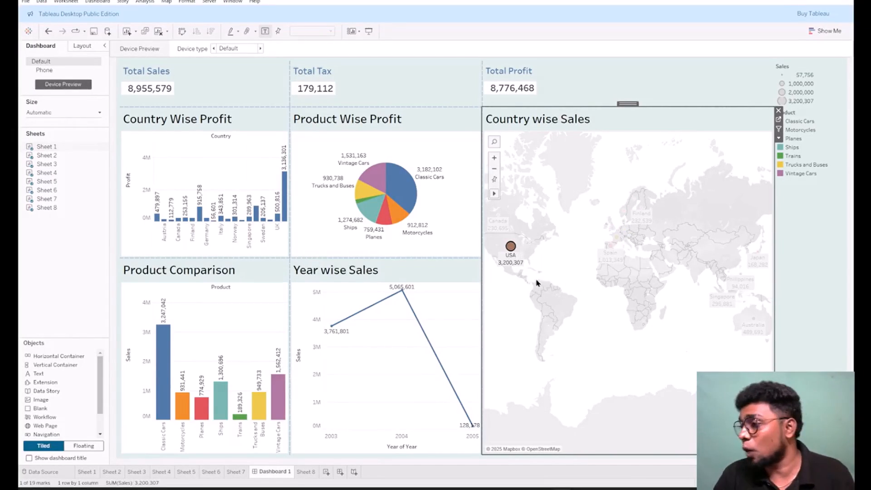
pyautogui.press('space')
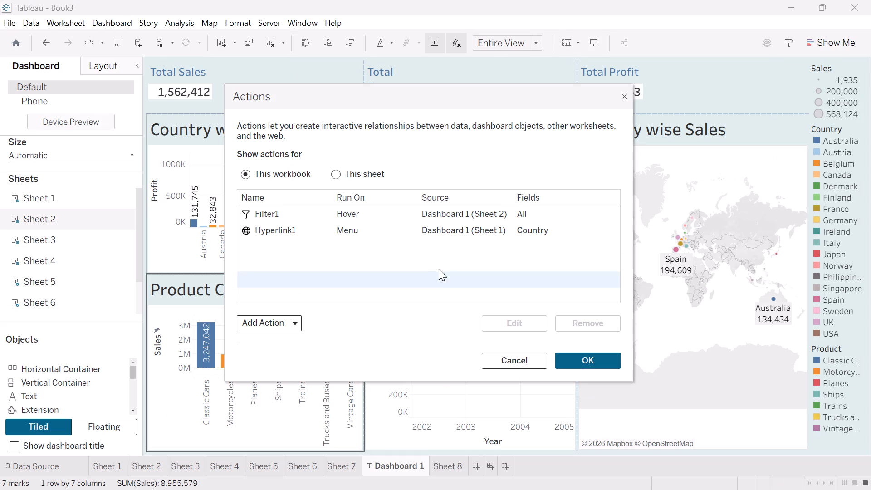
# In Tableau, rename the Hyperlink1 URL action as Browser and accept the dashboard actions.
pyautogui.click(406, 235)
pyautogui.doubleClick(406, 235)
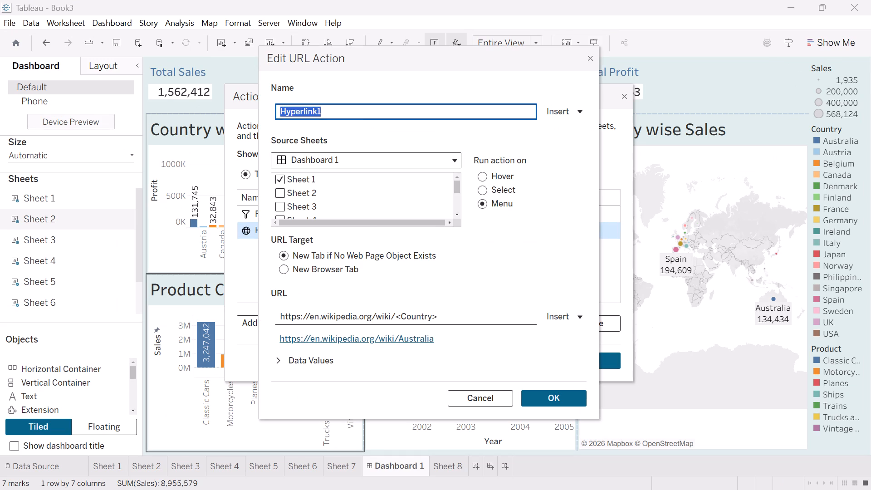
pyautogui.hotkey('shift', 'b')
pyautogui.write('rowser')
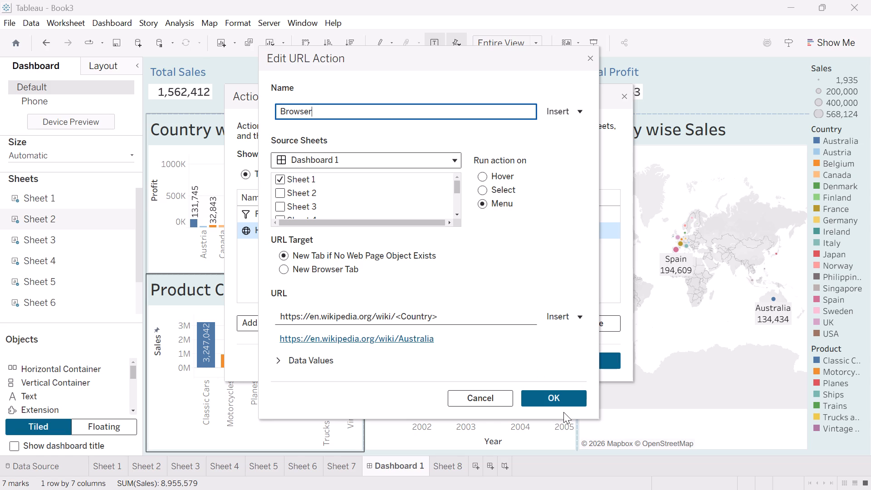
pyautogui.click(567, 398)
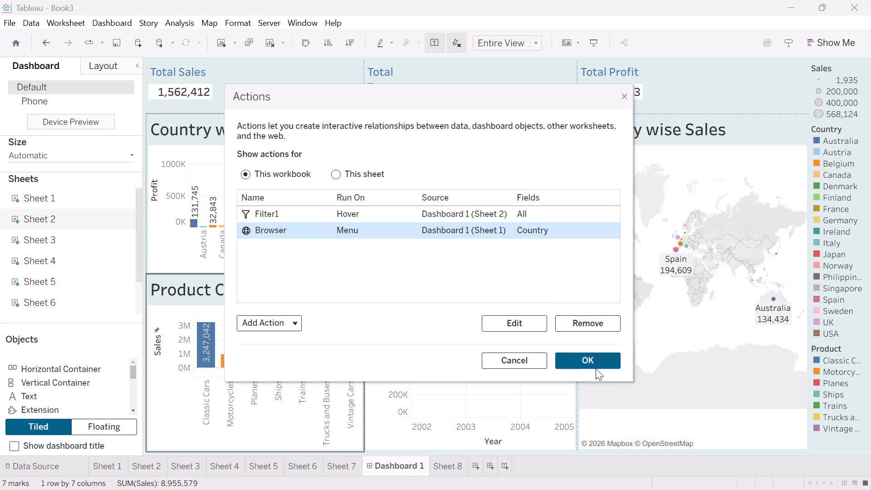
pyautogui.click(591, 363)
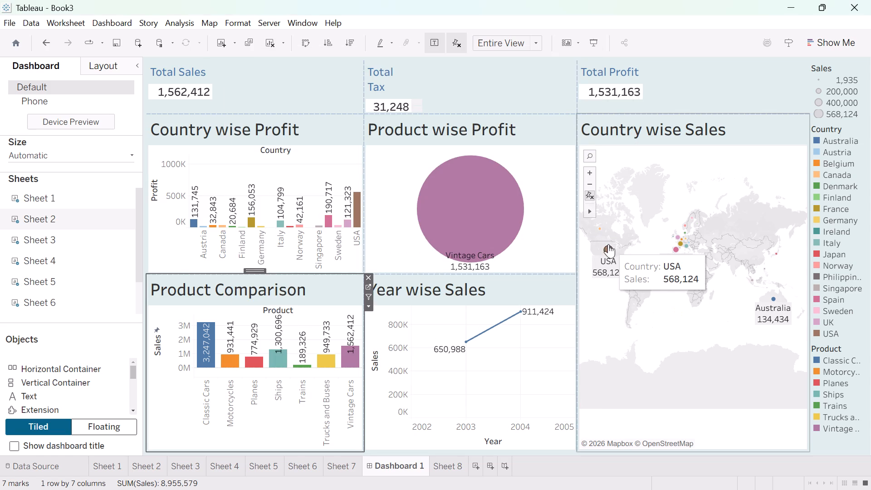
# Test the Browser link for USA on the Country wise Sales map, and close the Wikipedia tab it opens.
pyautogui.click(608, 249)
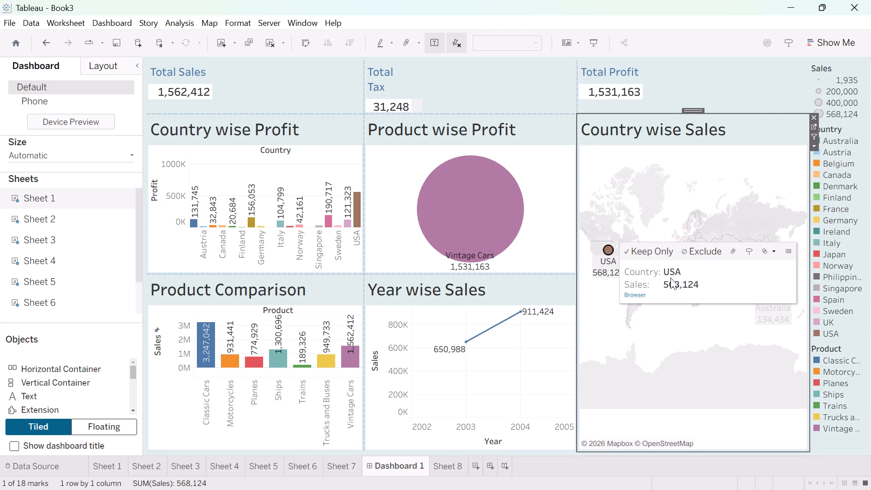
pyautogui.click(630, 296)
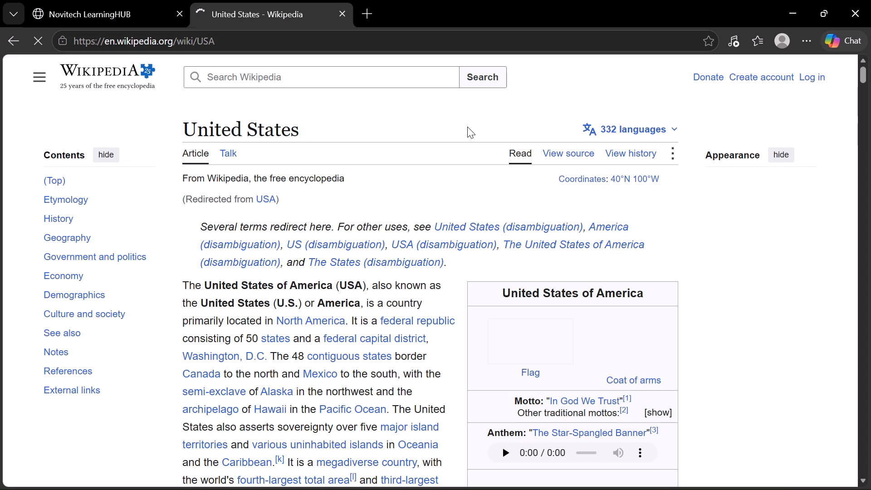
pyautogui.click(342, 10)
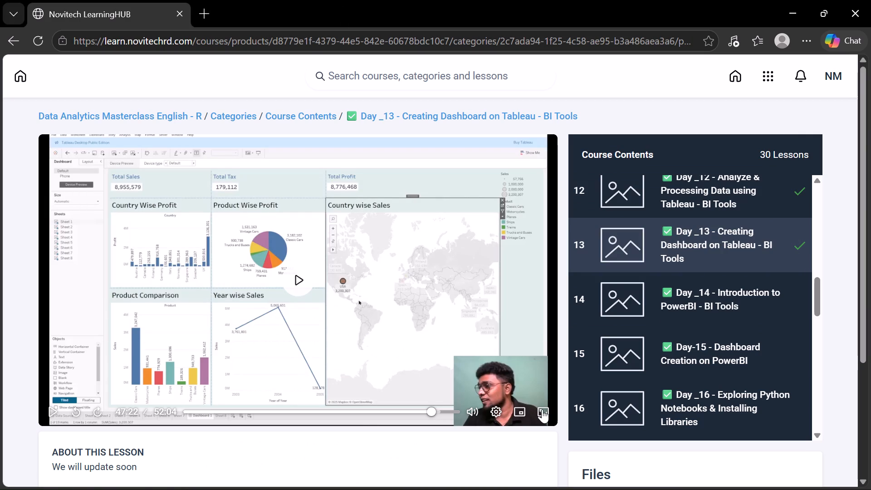
# Return to the full-screen tutorial in Edge and skip through its demonstration of opening countries' Wikipedia pages from the map.
pyautogui.click(542, 409)
pyautogui.click(617, 261)
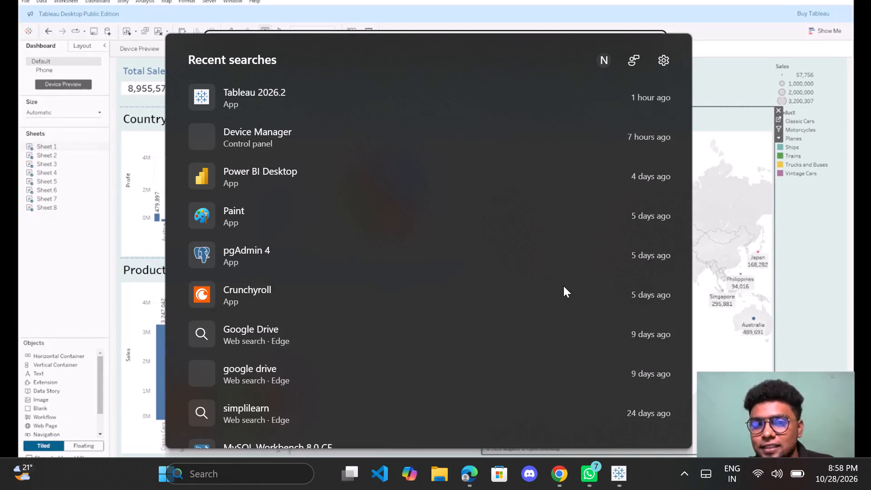
pyautogui.click(715, 249)
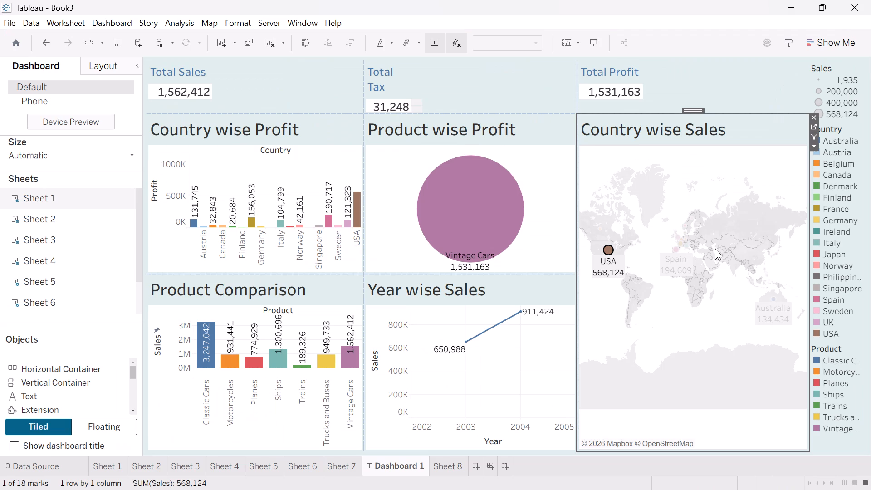
pyautogui.click(675, 250)
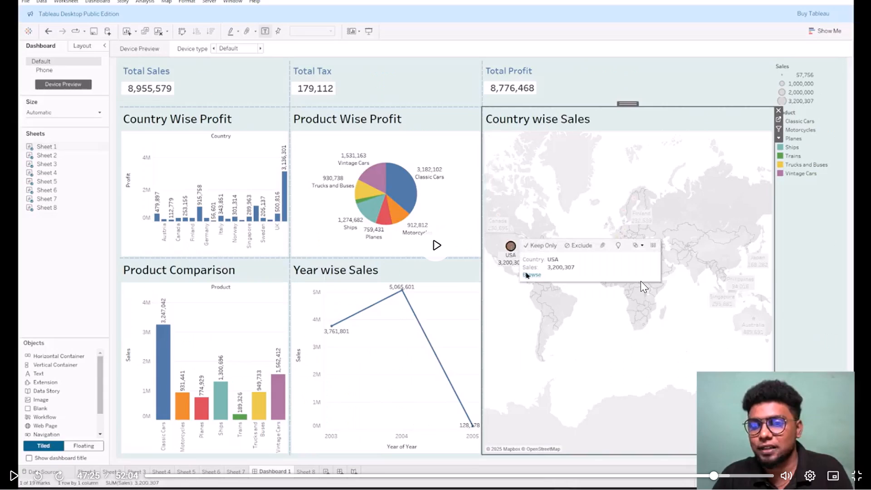
pyautogui.press('space')
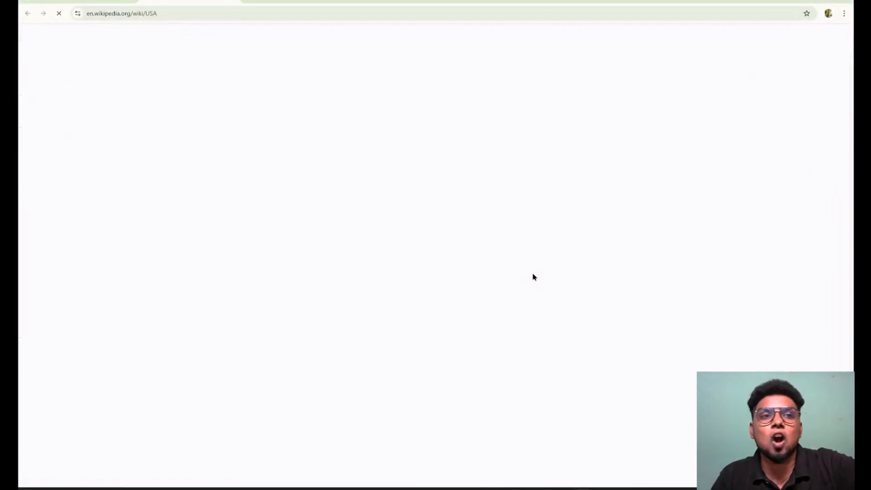
pyautogui.press('Right')
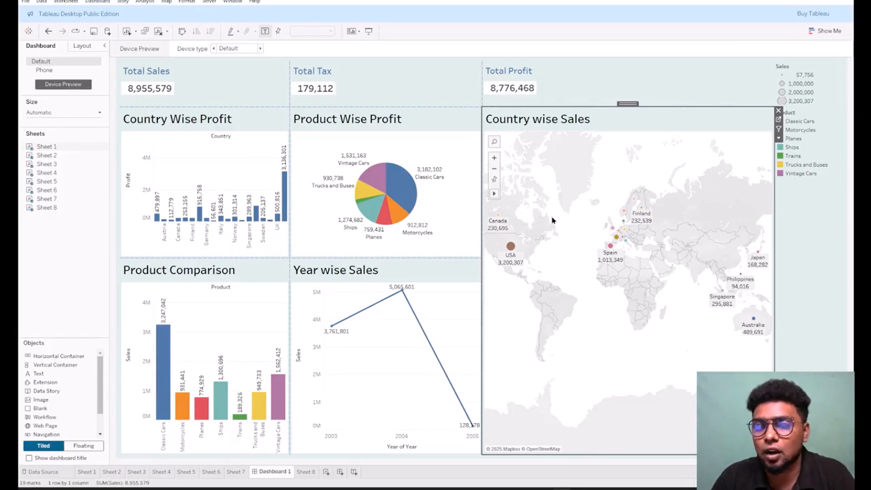
pyautogui.press('Right')
pyautogui.press('Right')
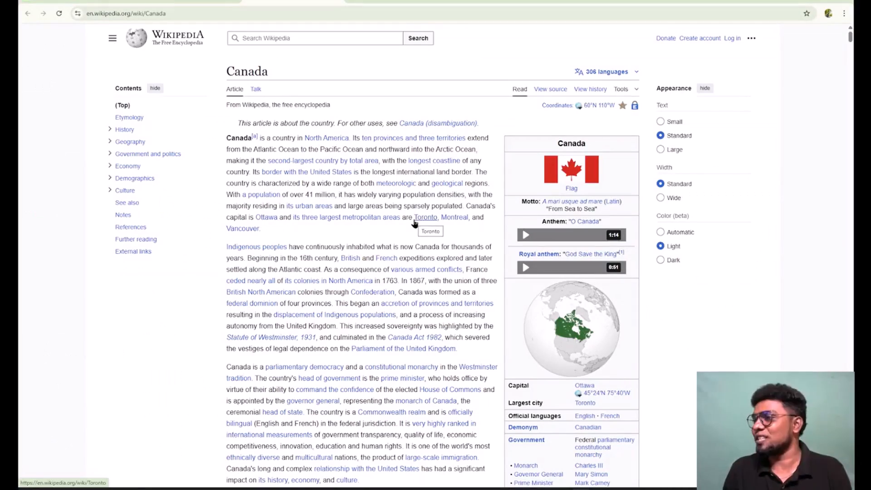
pyautogui.press('Right')
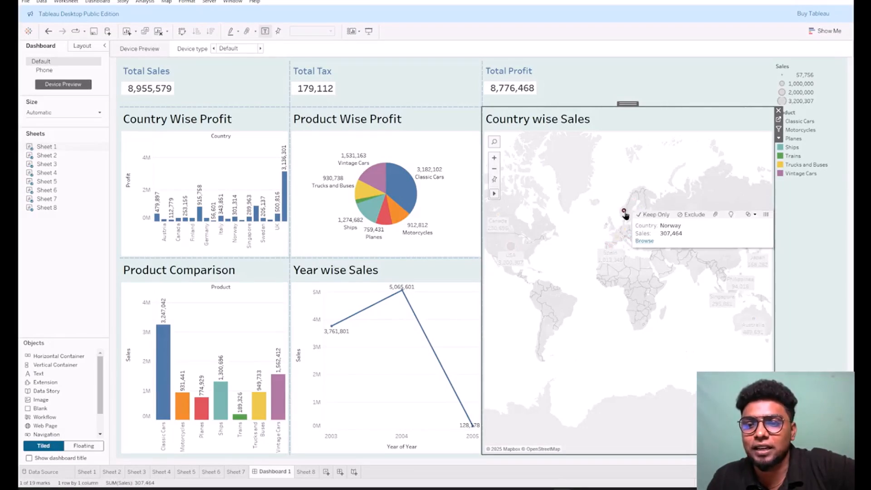
pyautogui.press('Right')
pyautogui.press('Right')
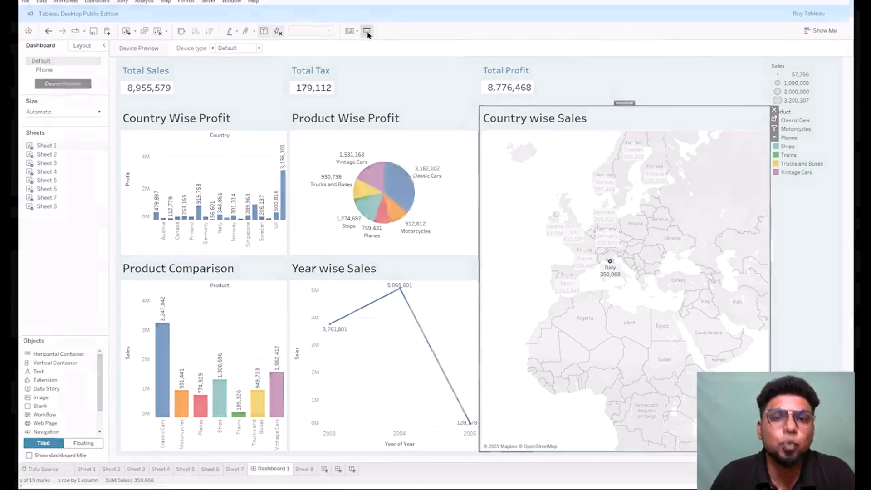
# Skip through the tutorial's presentation view and closing slides to about 51:28, pause there and leave full screen.
pyautogui.press('Right')
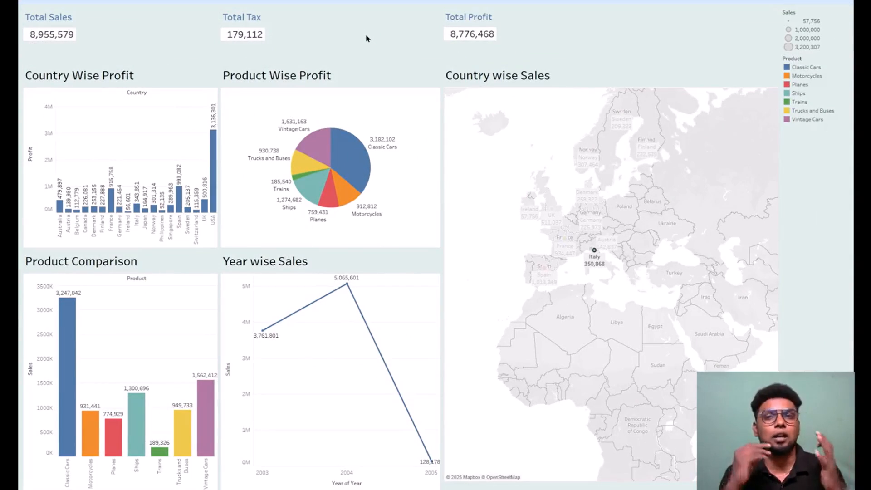
pyautogui.press('Right')
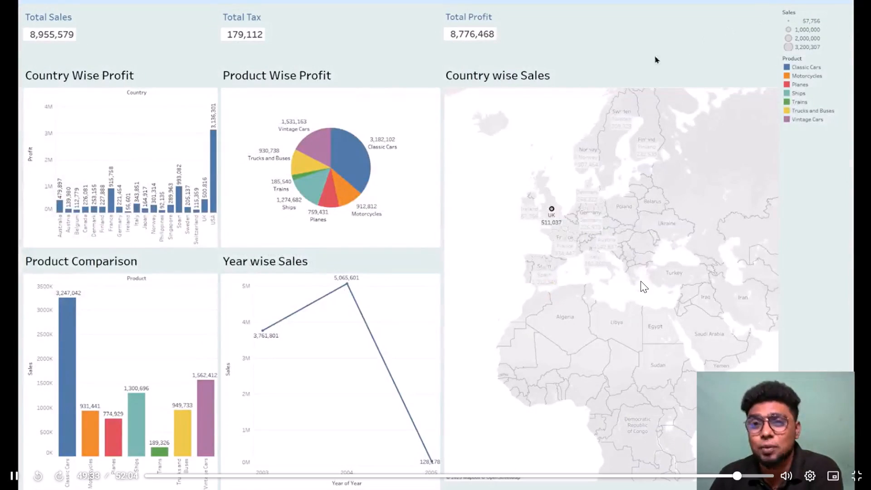
pyautogui.press('Right')
pyautogui.press('Right')
pyautogui.press('Right')
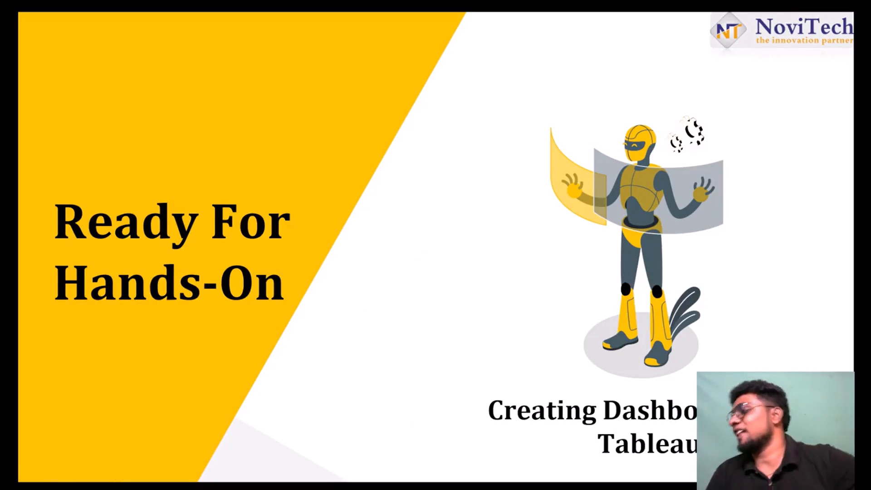
pyautogui.press('Right')
pyautogui.press('Right')
pyautogui.press('Right')
pyautogui.press('Right')
pyautogui.press('Right')
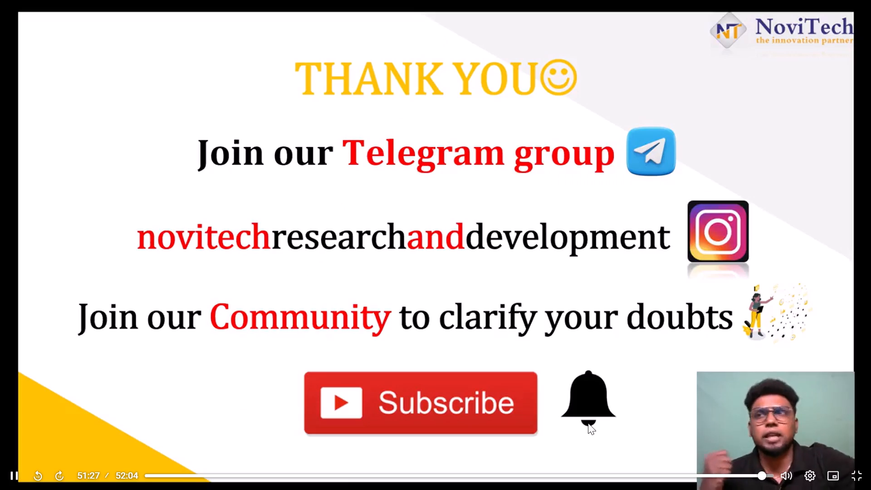
pyautogui.click(562, 285)
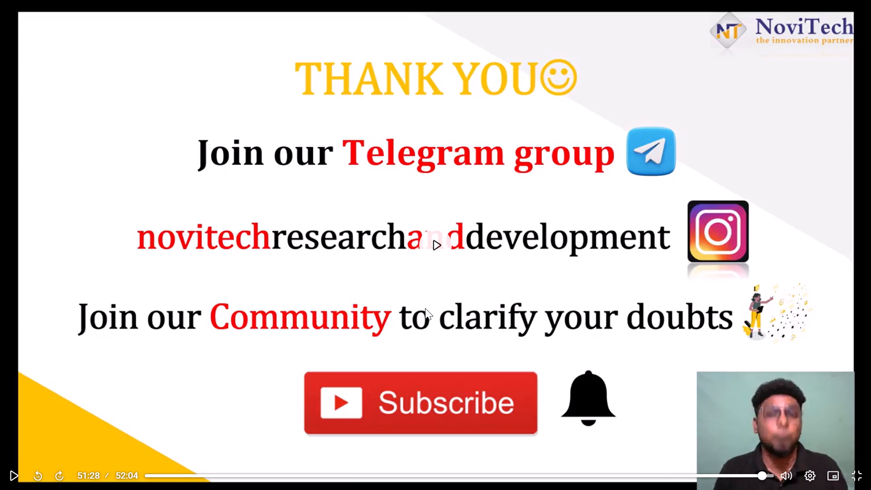
pyautogui.click(857, 471)
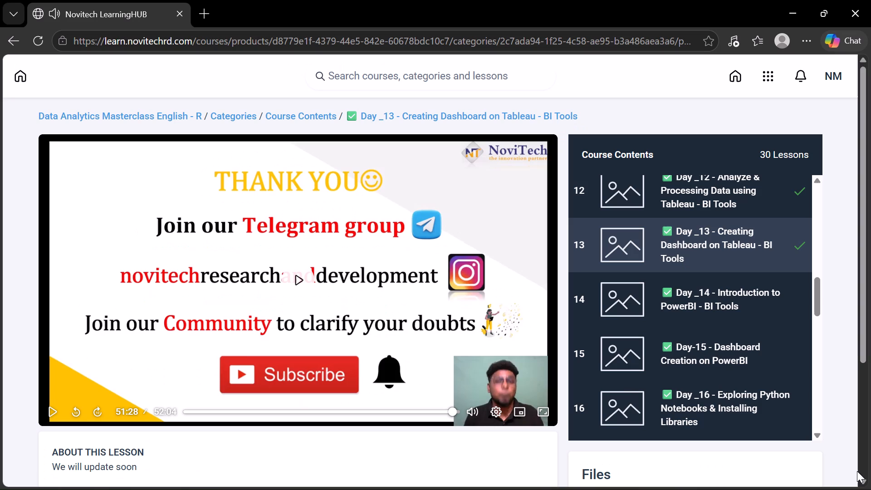
# Open the Day _14 - Introduction to PowerBI lesson full screen and skip past its opening slides to about 3:20.
pyautogui.click(646, 297)
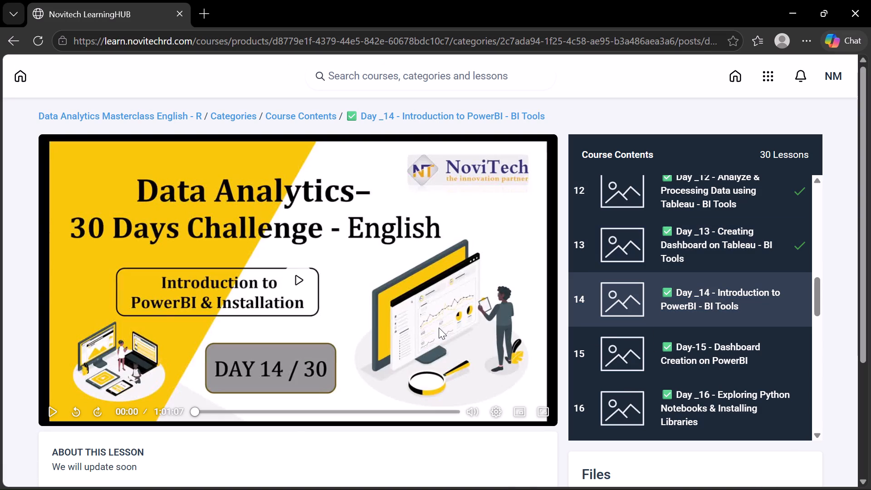
pyautogui.click(540, 409)
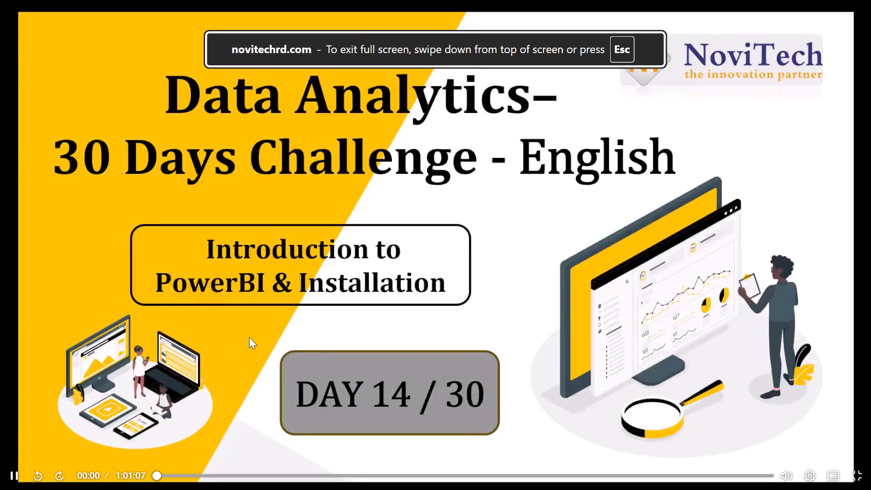
pyautogui.press('Right')
pyautogui.press('Right')
pyautogui.press('Right')
pyautogui.press('Right')
pyautogui.press('Right')
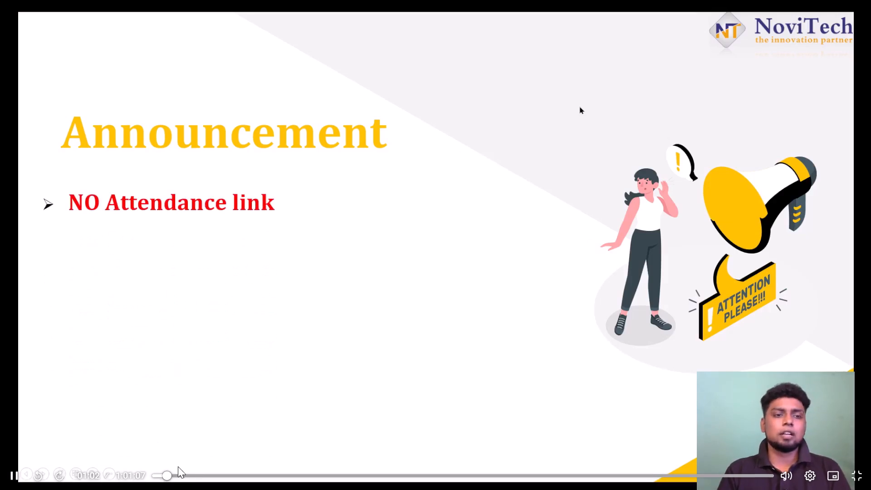
pyautogui.click(177, 474)
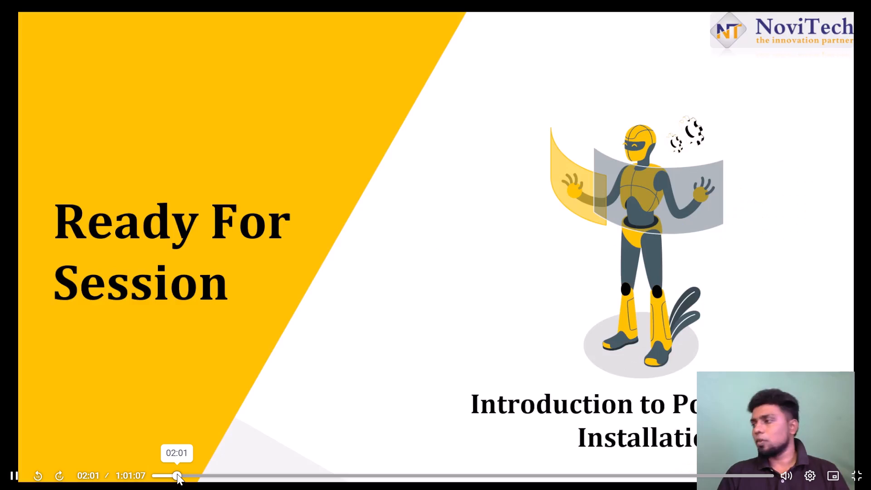
pyautogui.click(190, 474)
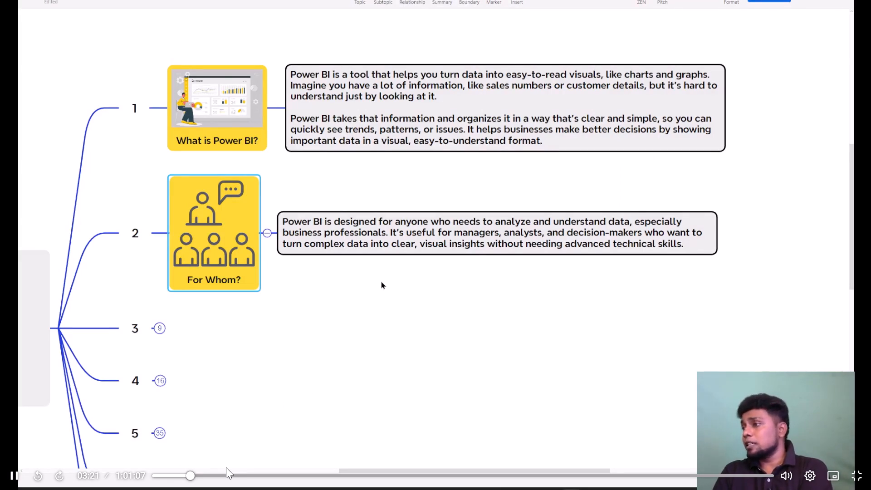
pyautogui.press('space')
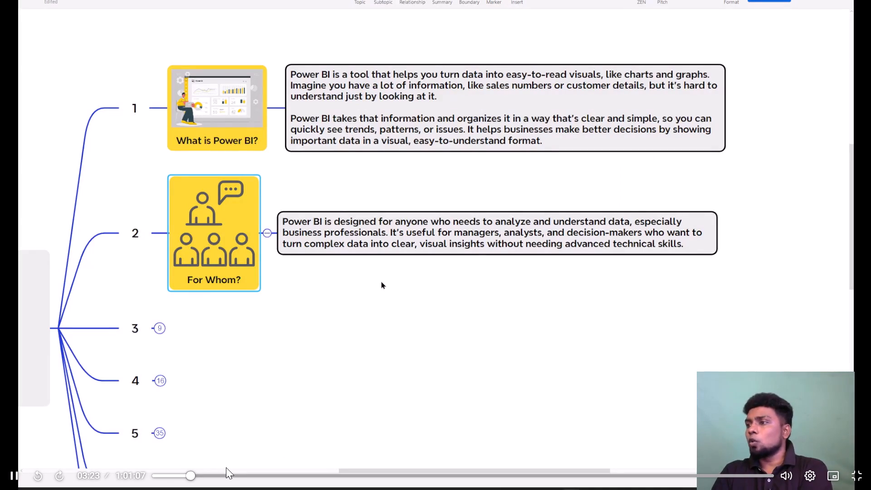